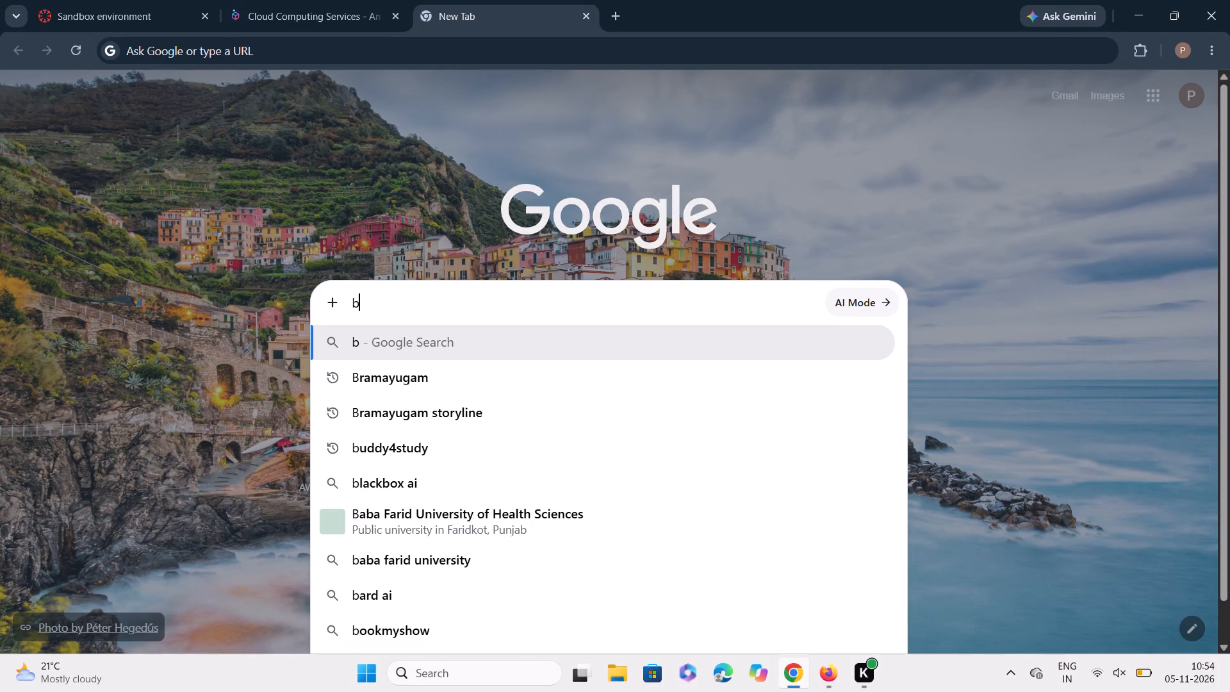
key(a)
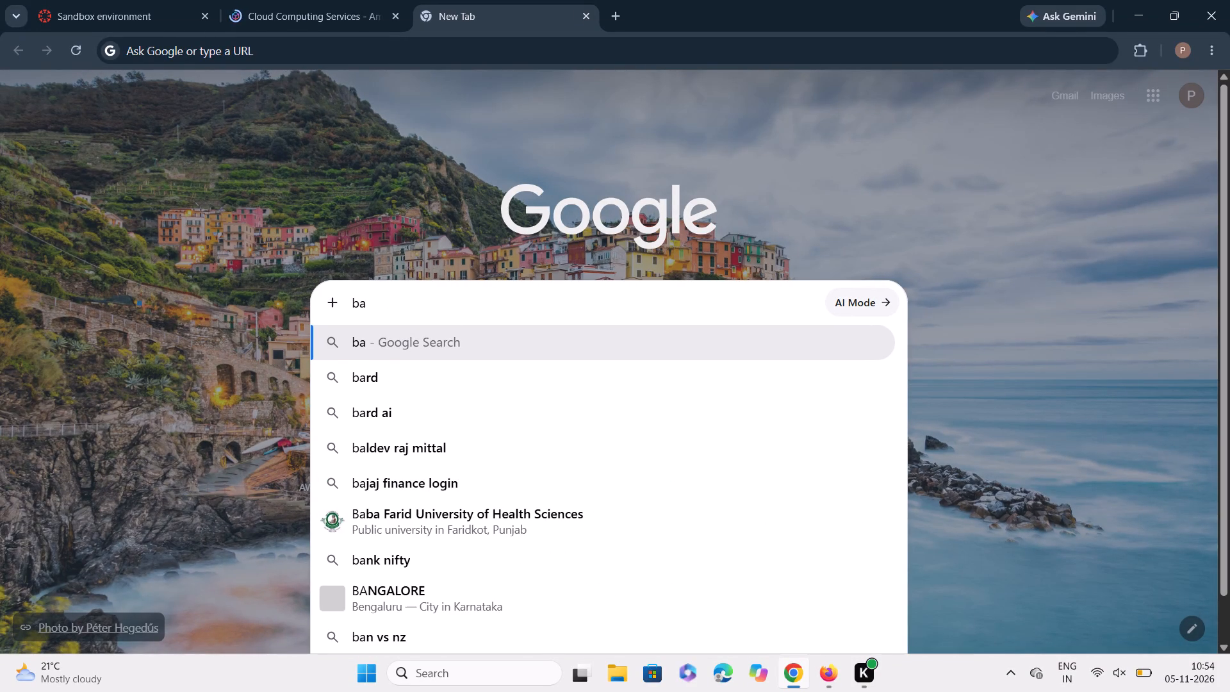
text(rbie)
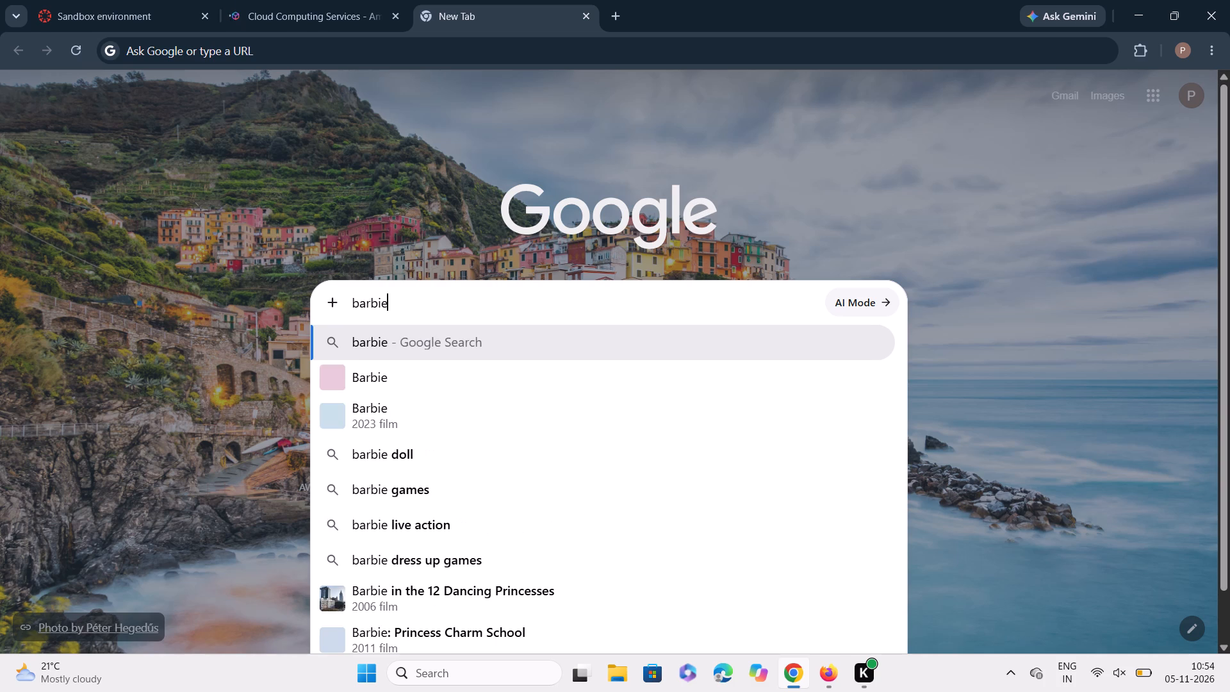
key(space)
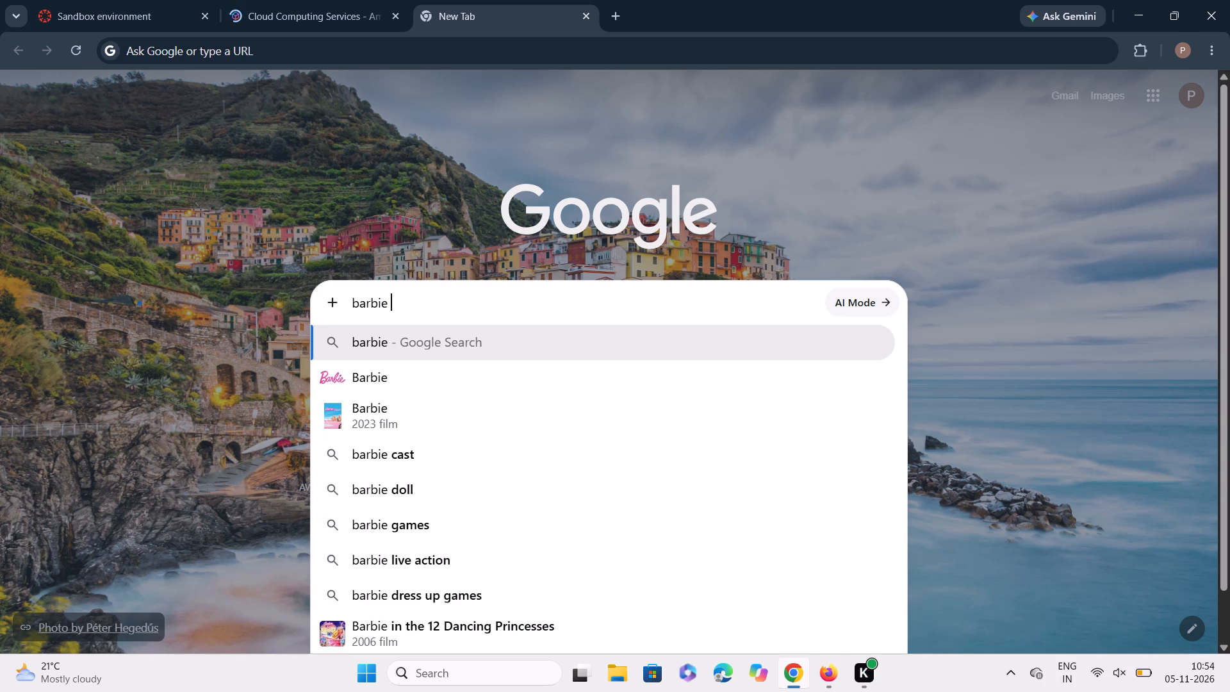
text(key chain)
key(space)
text(blue colur)
key(Return)
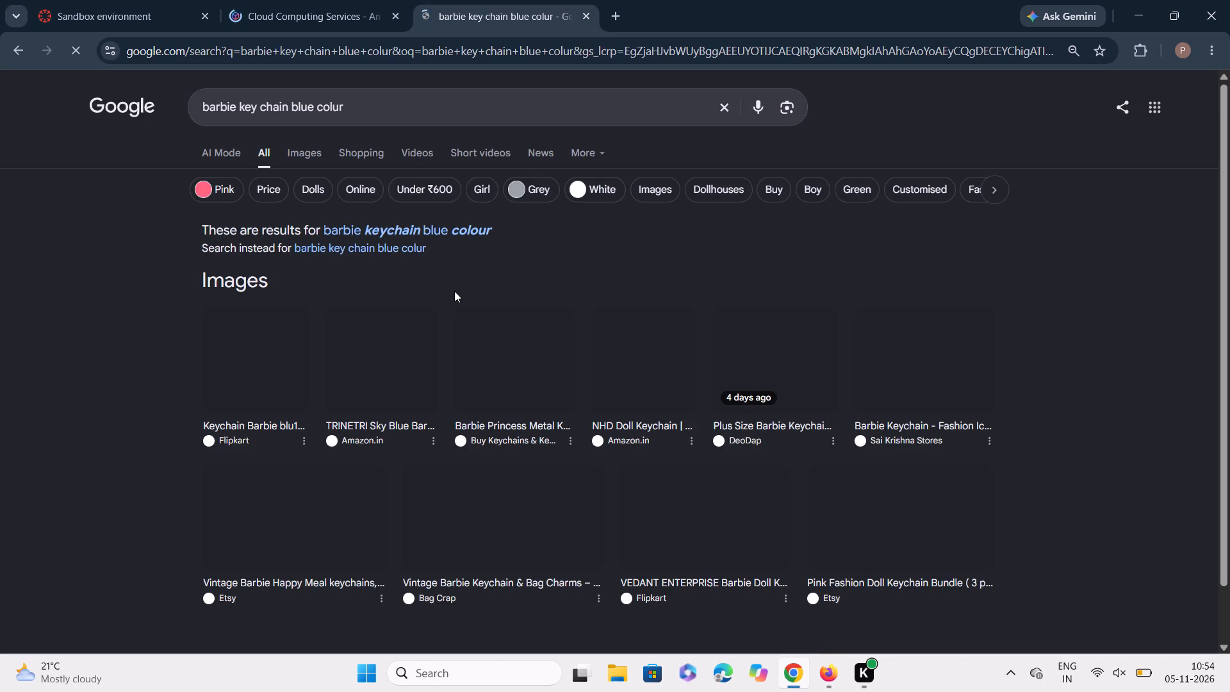
click(290, 148)
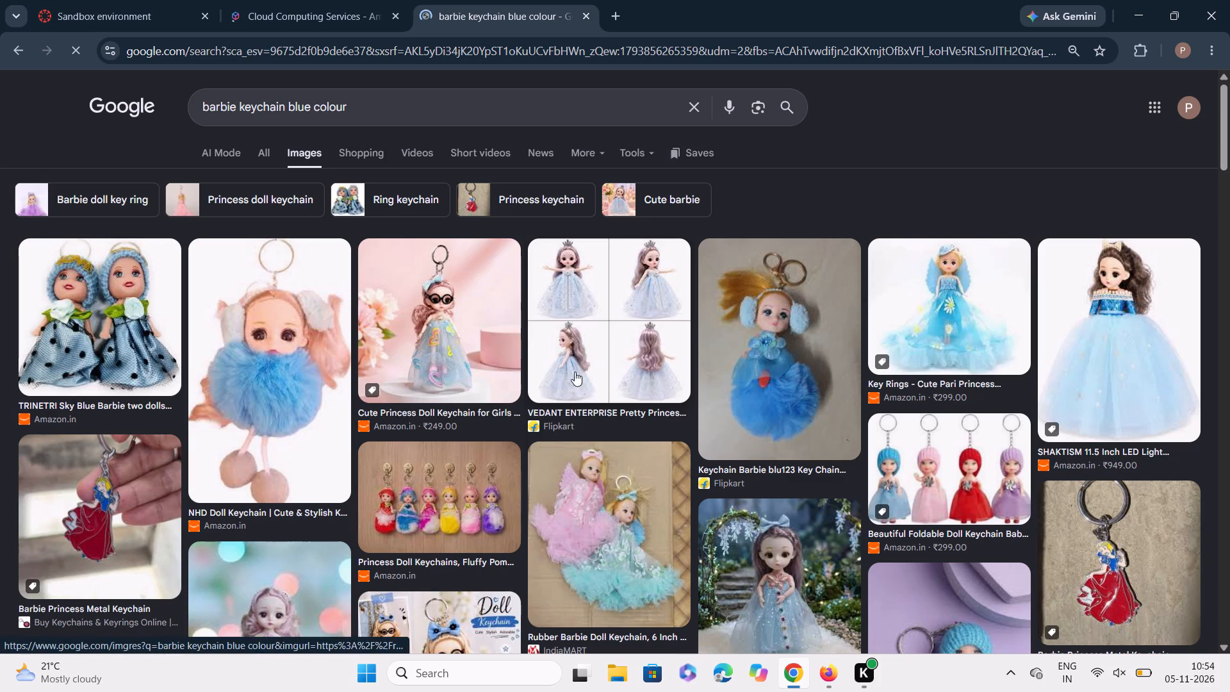
scroll(431, 354, left, 1)
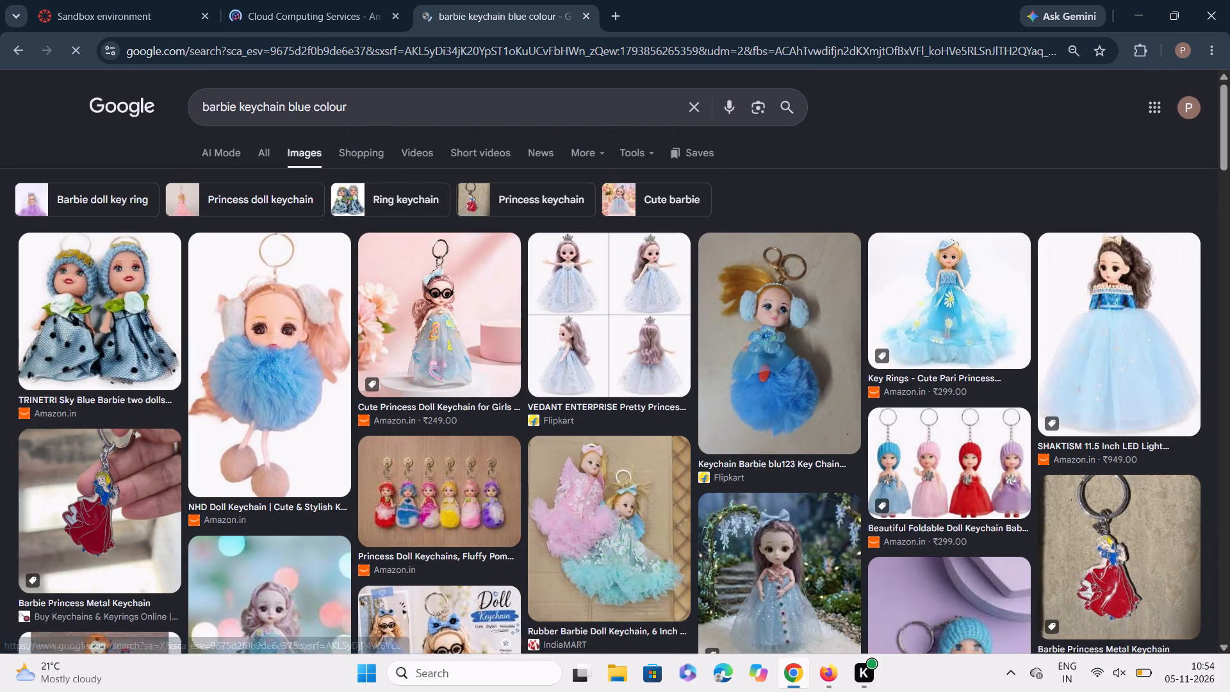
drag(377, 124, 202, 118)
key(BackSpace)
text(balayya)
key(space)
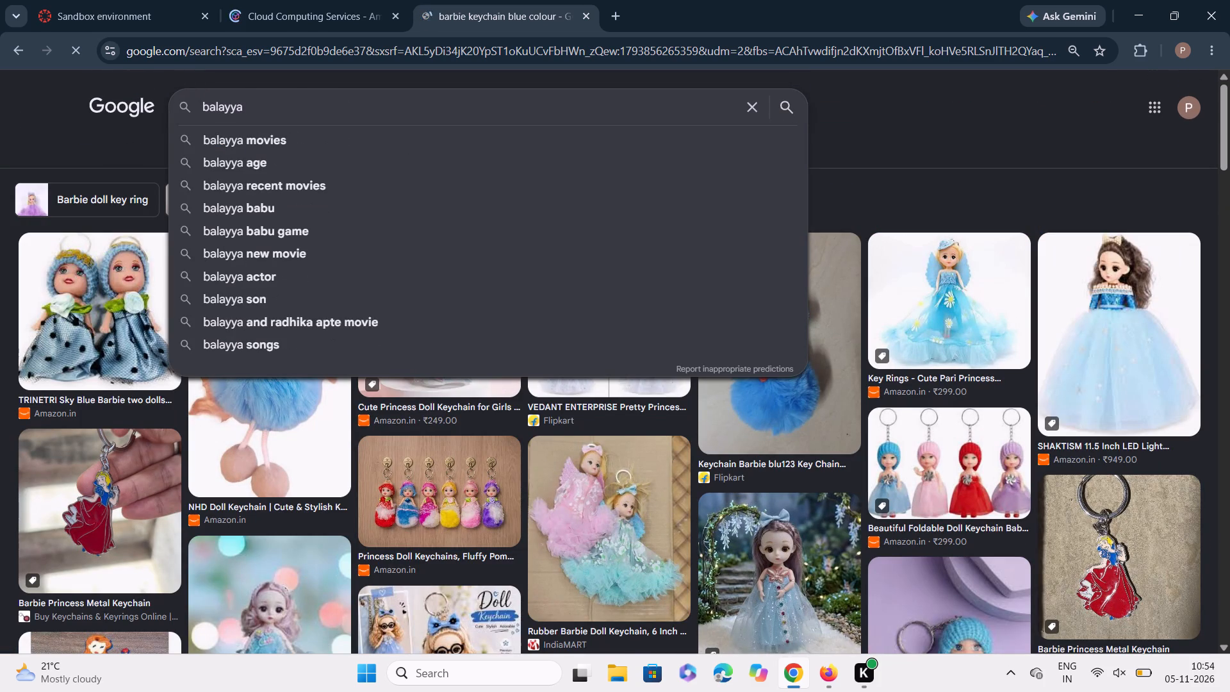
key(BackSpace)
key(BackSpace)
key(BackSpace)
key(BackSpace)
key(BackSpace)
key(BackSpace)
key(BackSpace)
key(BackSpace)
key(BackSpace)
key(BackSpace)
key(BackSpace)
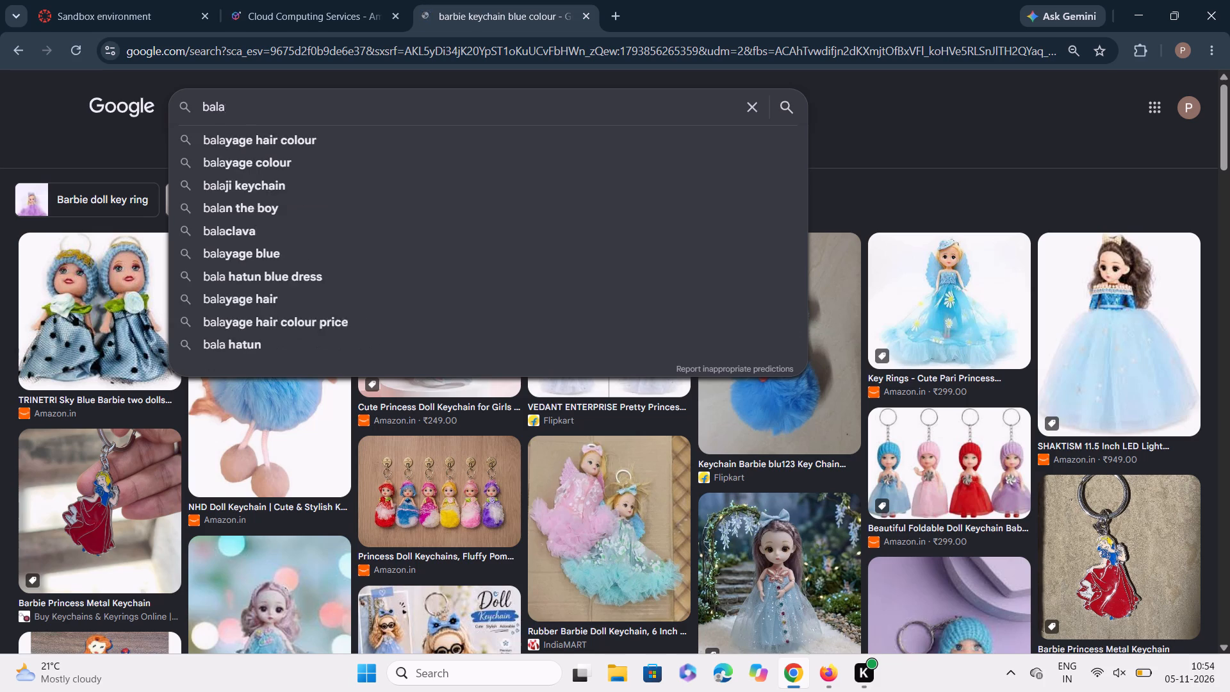
Search Google Images for "rainbow colour keychai" and browse the keychain pictures.
text(rainbowco)
key(BackSpace)
key(BackSpace)
key(space)
text(colour)
key(space)
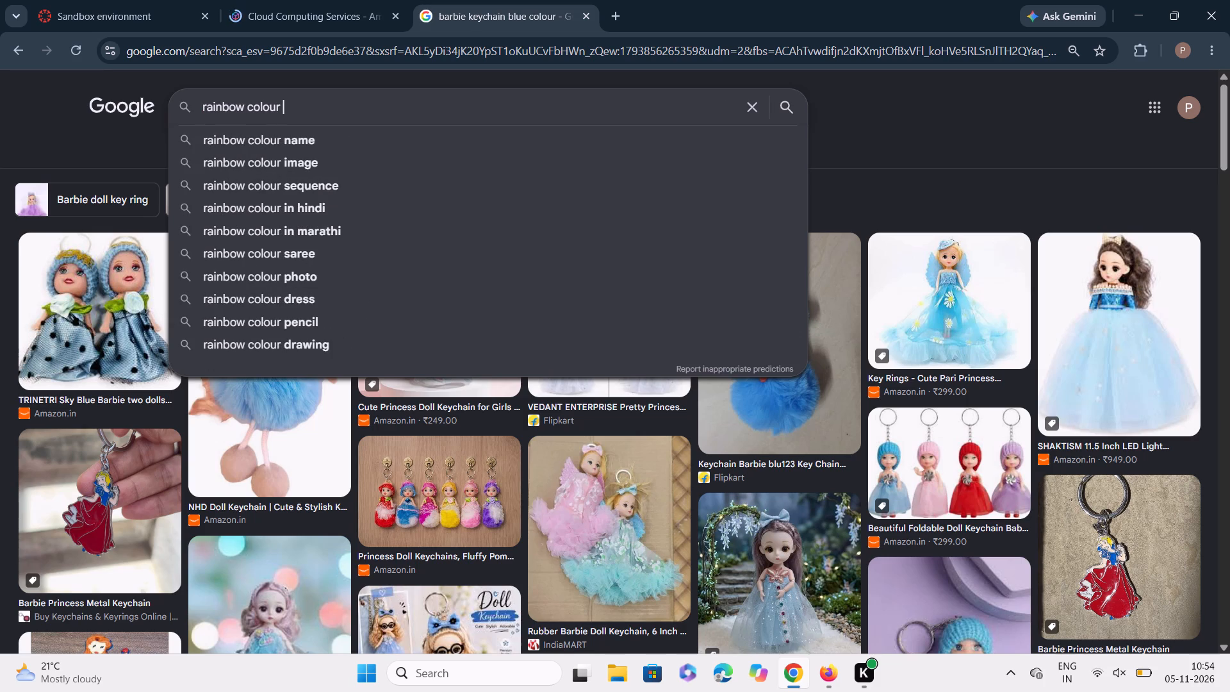
text(key)
text(chai)
key(Return)
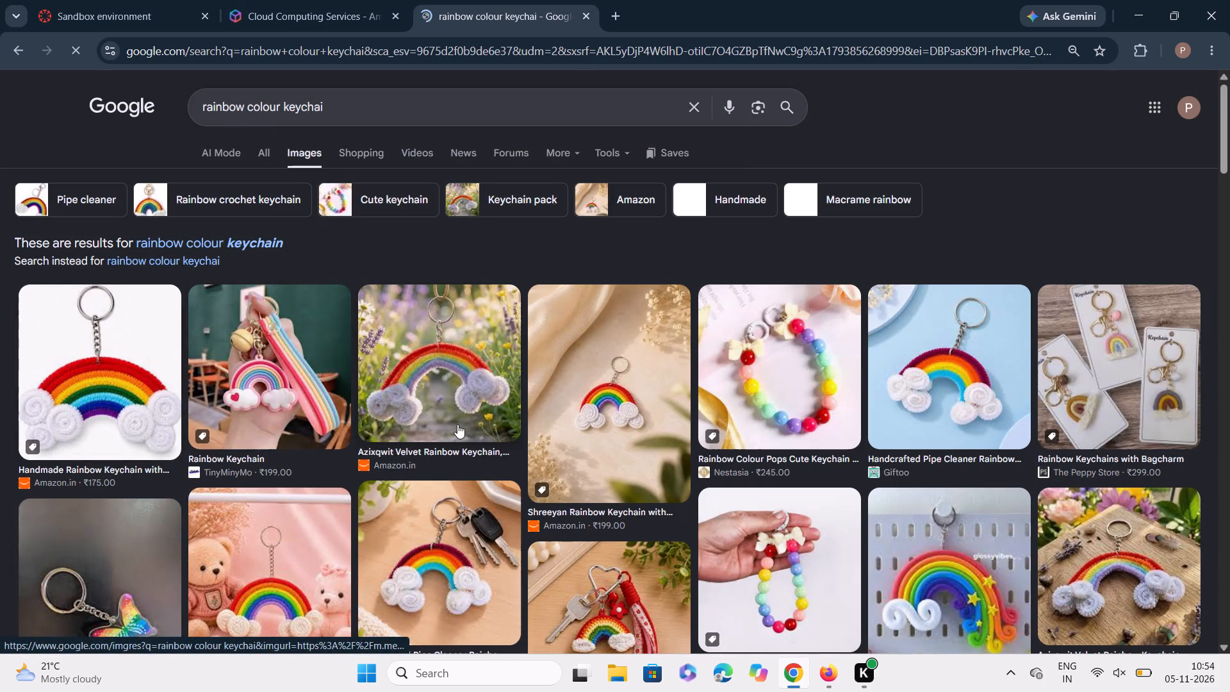
scroll(167, 425, down, 1)
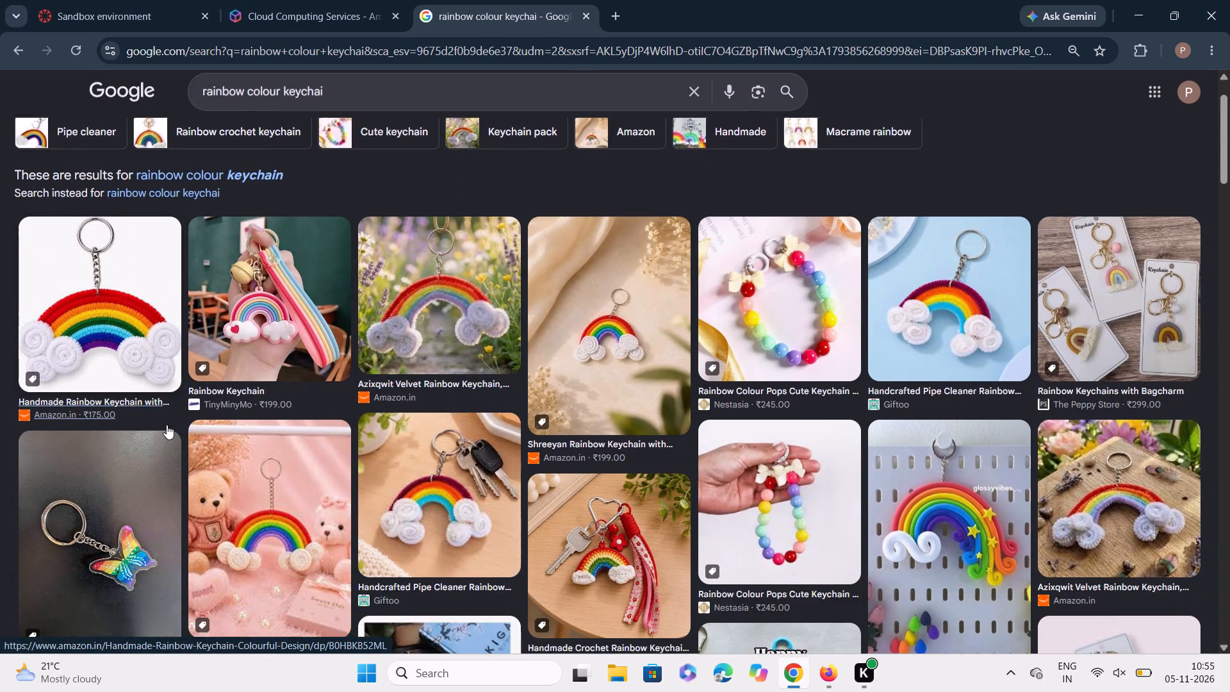
scroll(167, 425, down, 2)
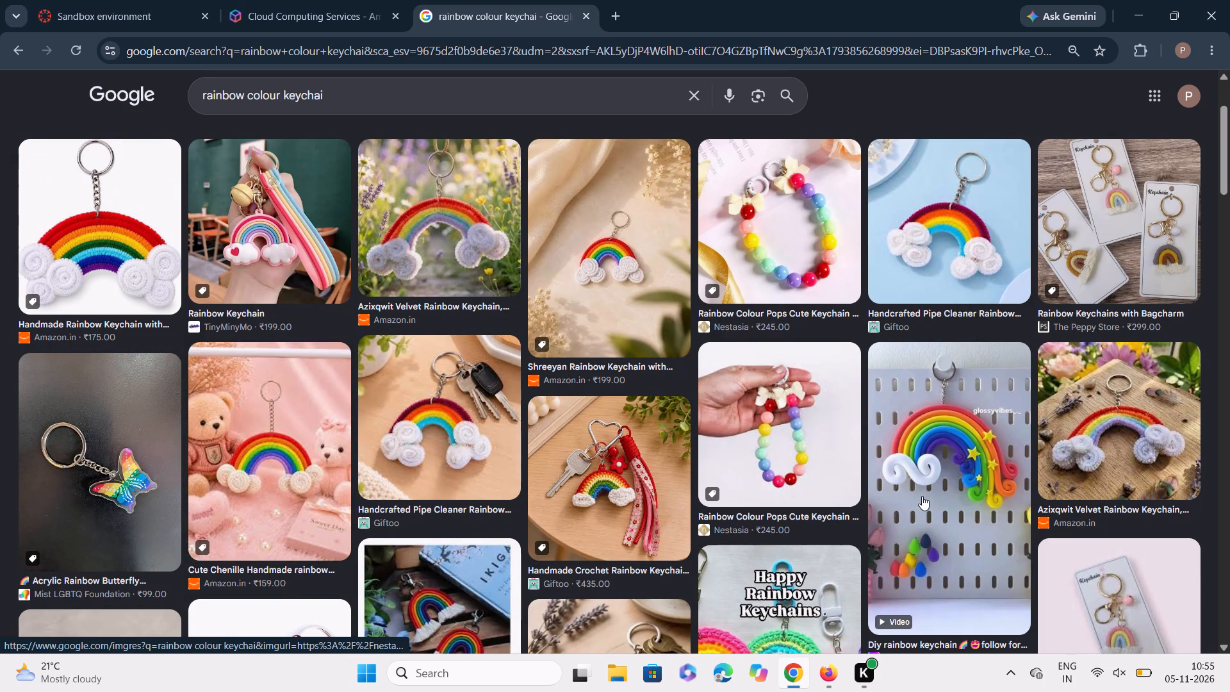
Replace the image search with "balaya keychian" and look through the keychain pictures.
drag(346, 111, 174, 123)
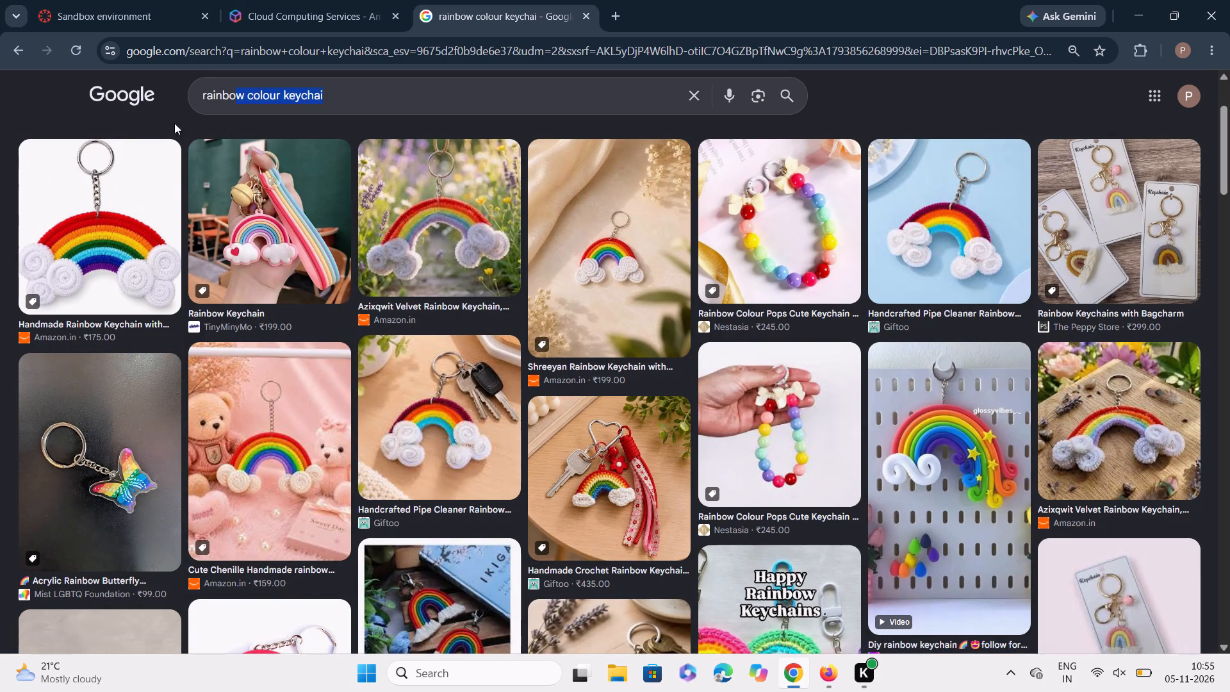
drag(174, 123, 145, 126)
key(BackSpace)
text(balaya)
key(BackSpace)
text(a keychian)
key(Return)
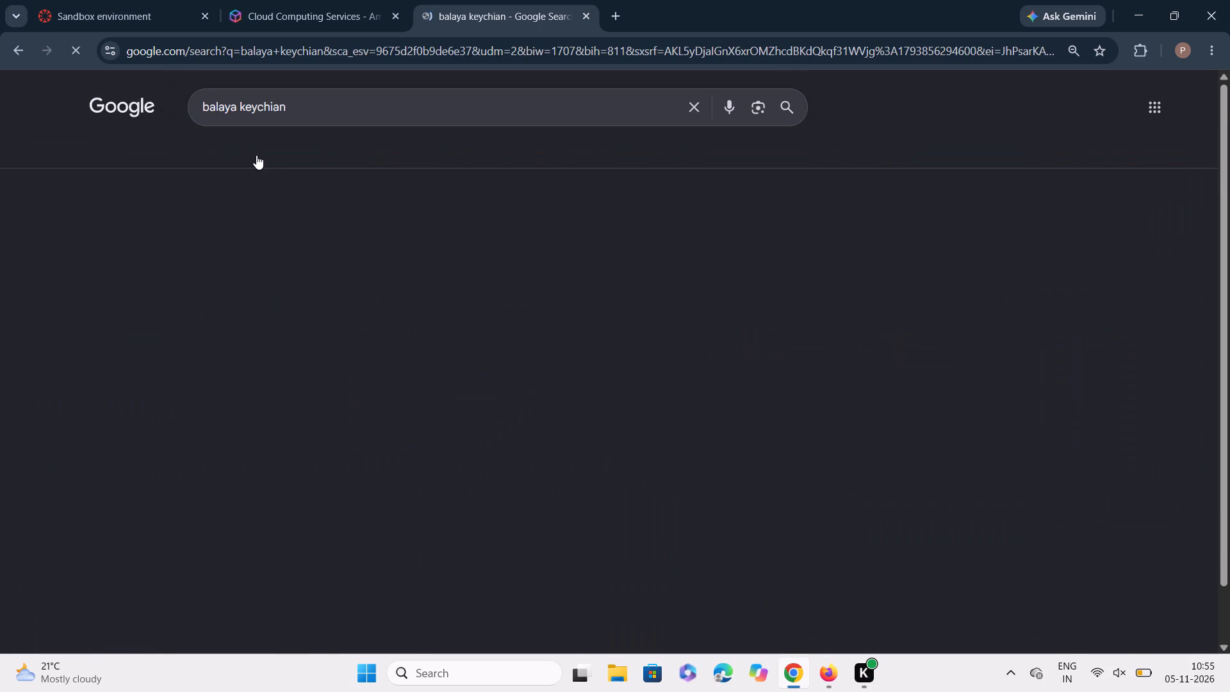
scroll(274, 350, down, 1)
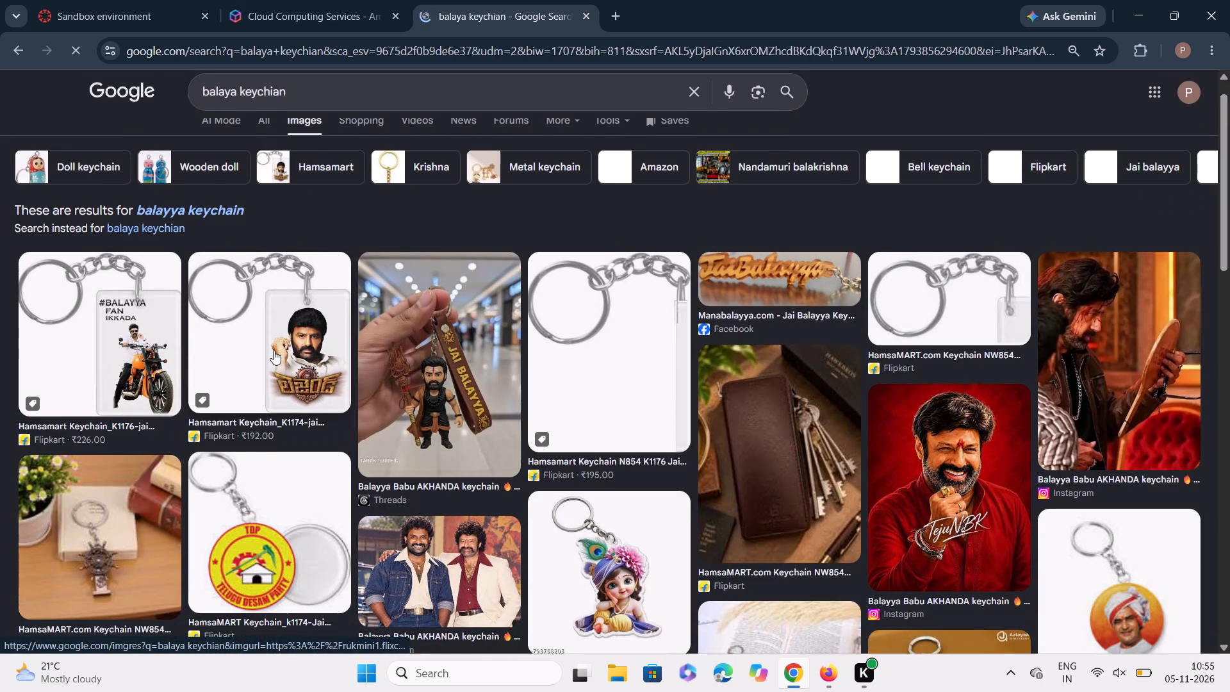
scroll(274, 350, down, 1)
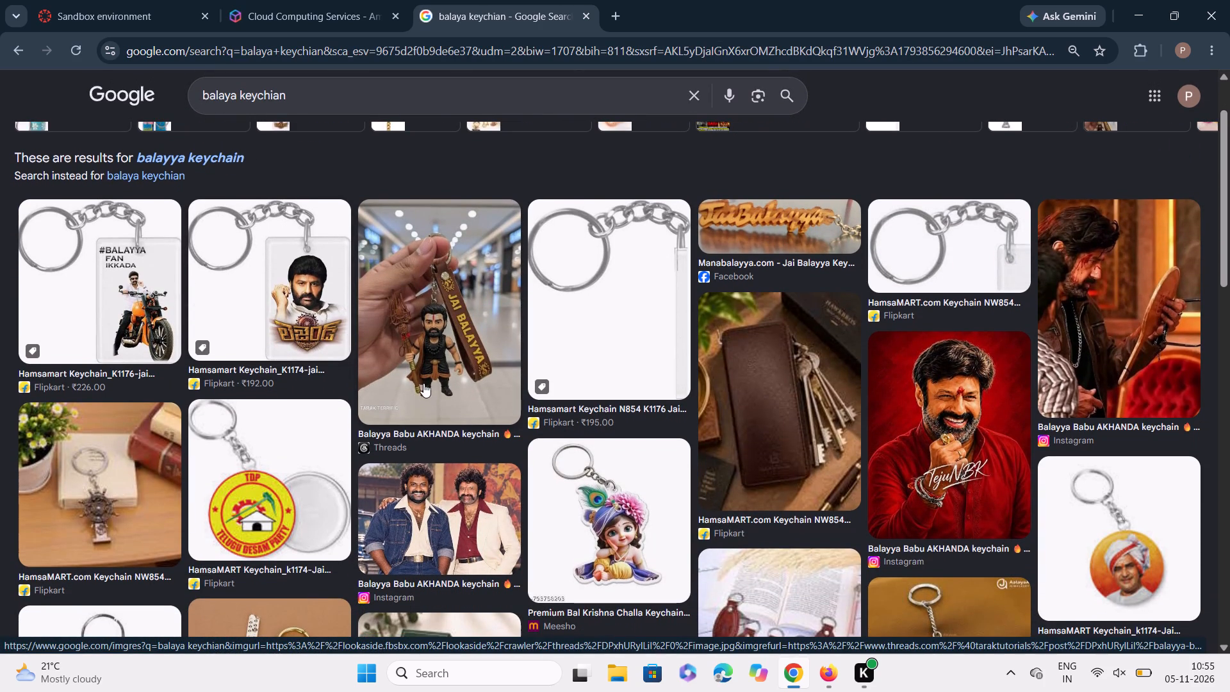
scroll(387, 426, right, 2)
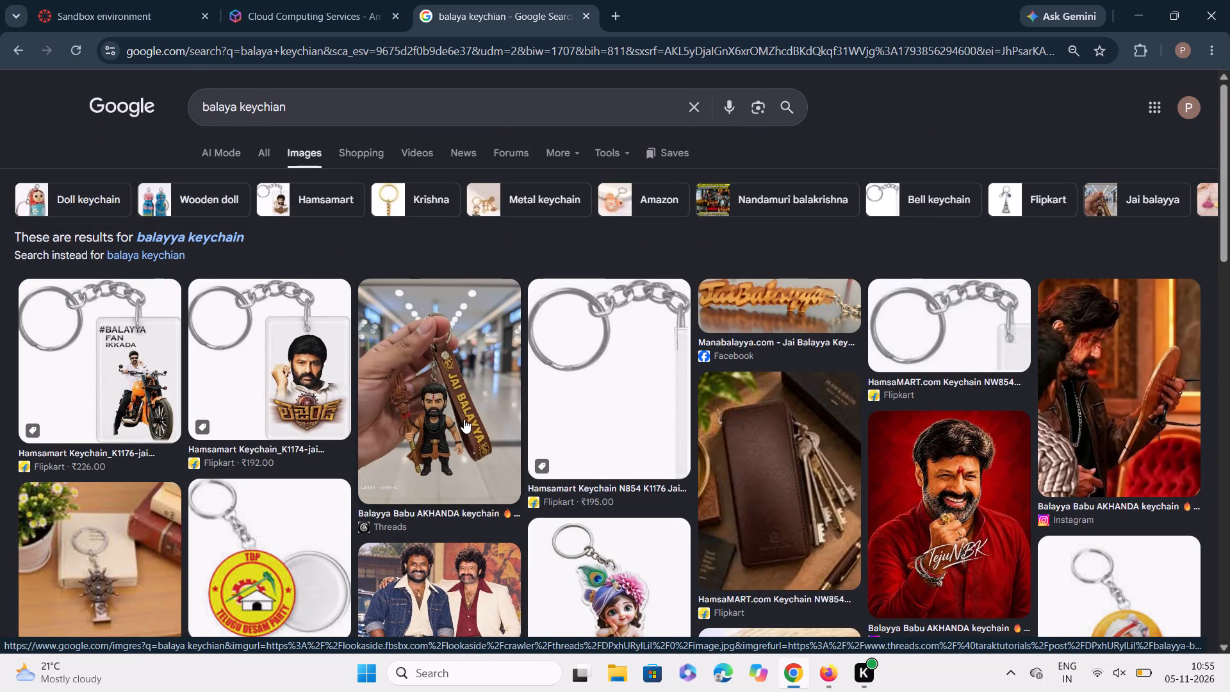
Return to the Sandbox environment lab page and launch the AWS Management Console from it.
click(120, 1)
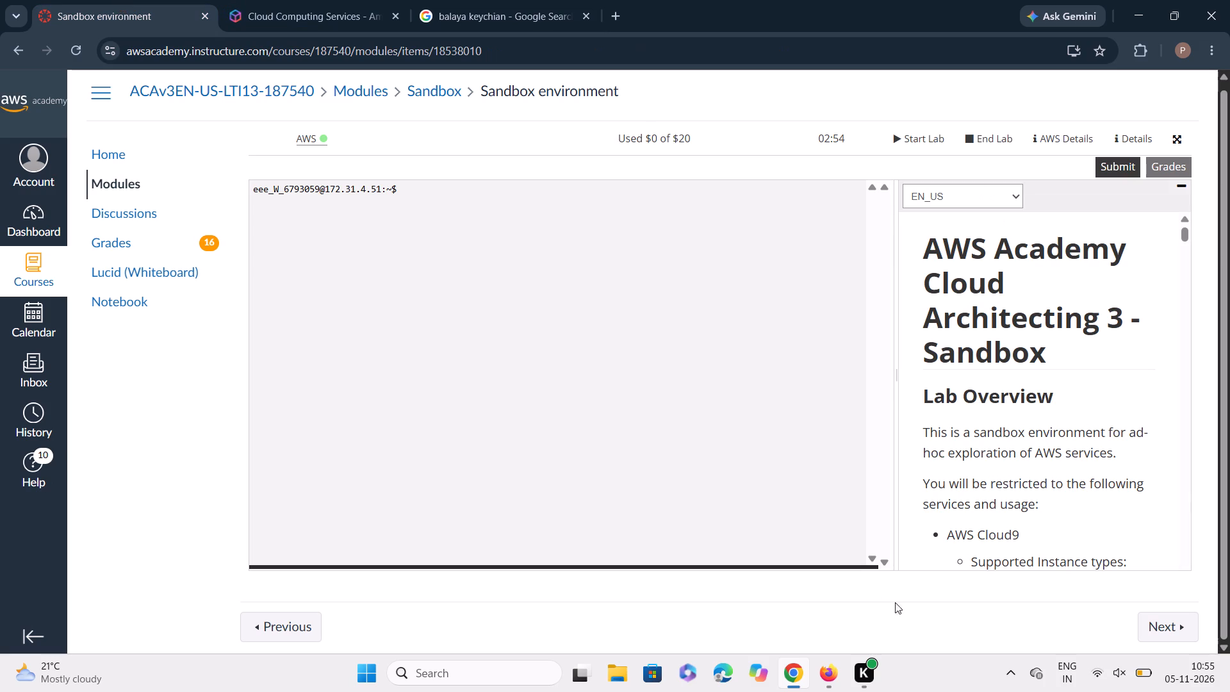
scroll(684, 441, down, 1)
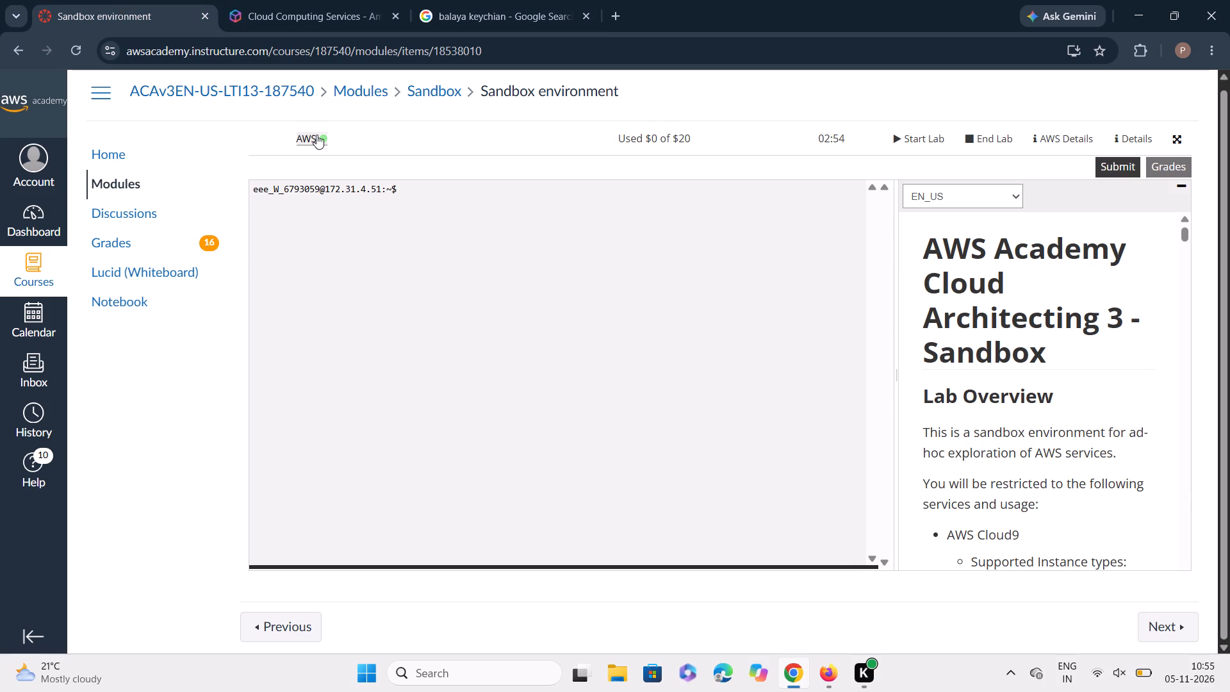
click(305, 144)
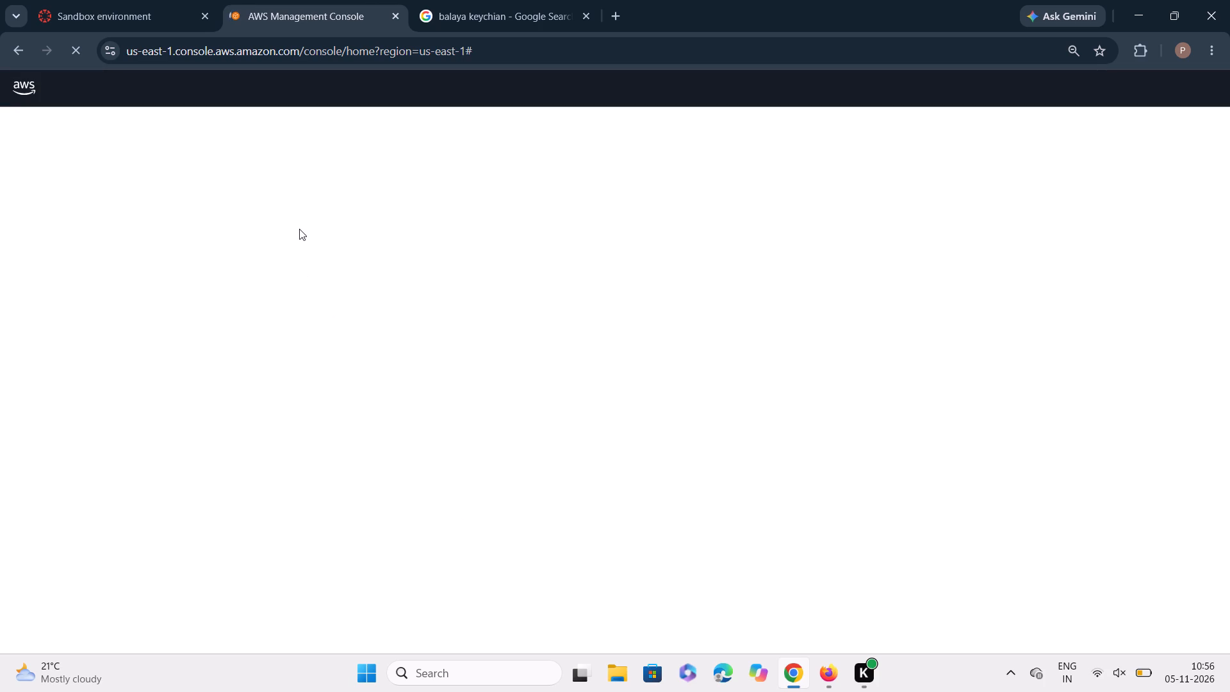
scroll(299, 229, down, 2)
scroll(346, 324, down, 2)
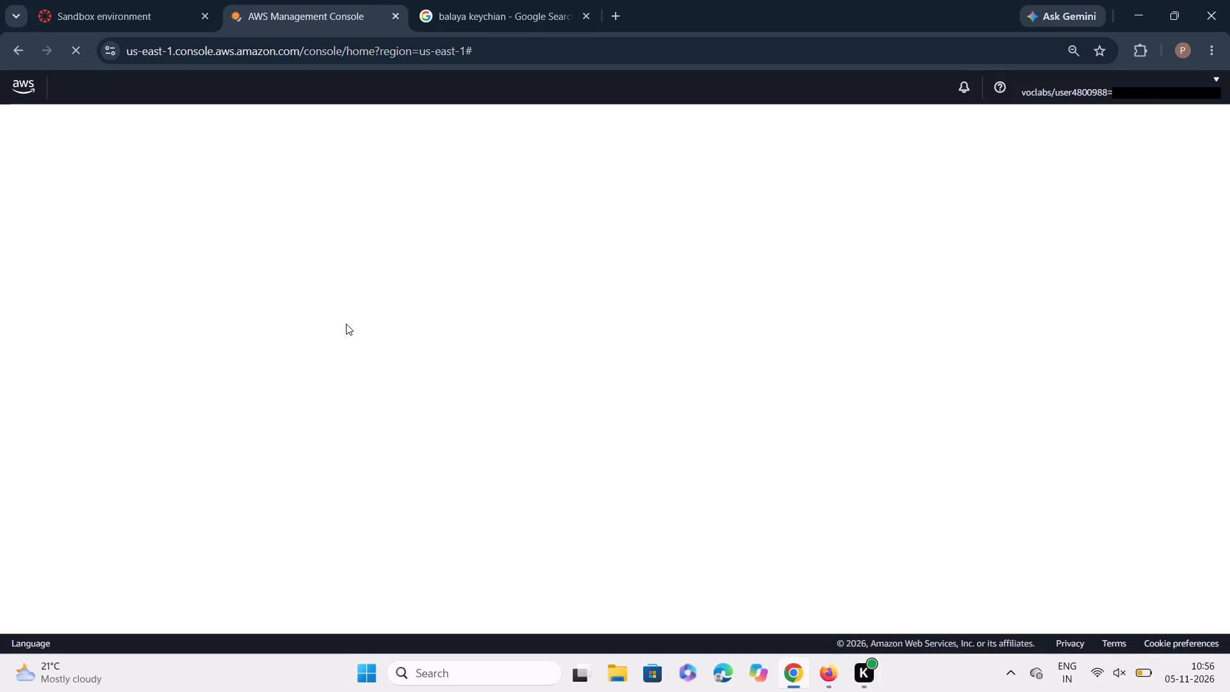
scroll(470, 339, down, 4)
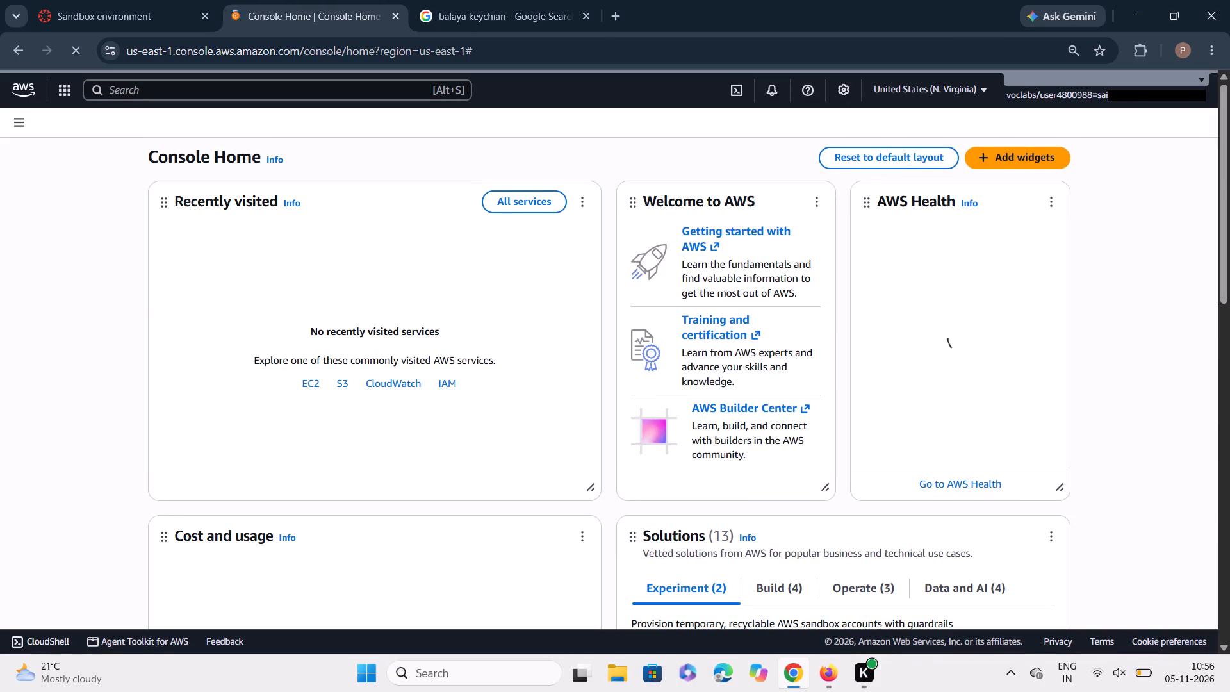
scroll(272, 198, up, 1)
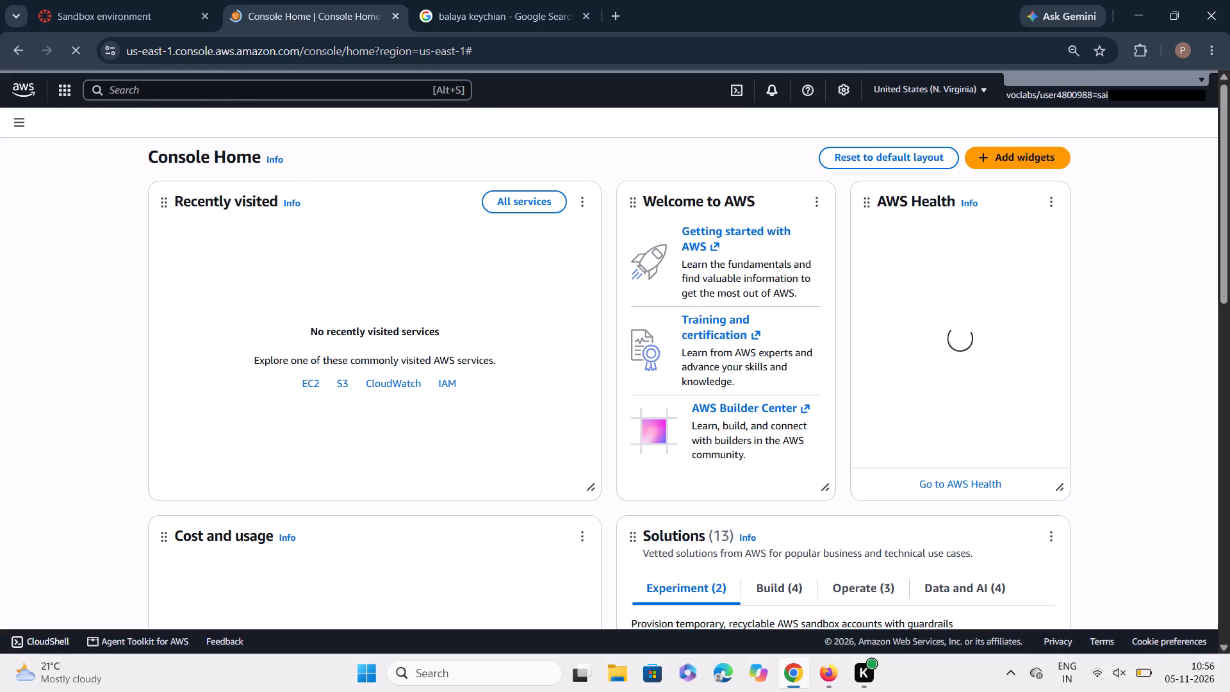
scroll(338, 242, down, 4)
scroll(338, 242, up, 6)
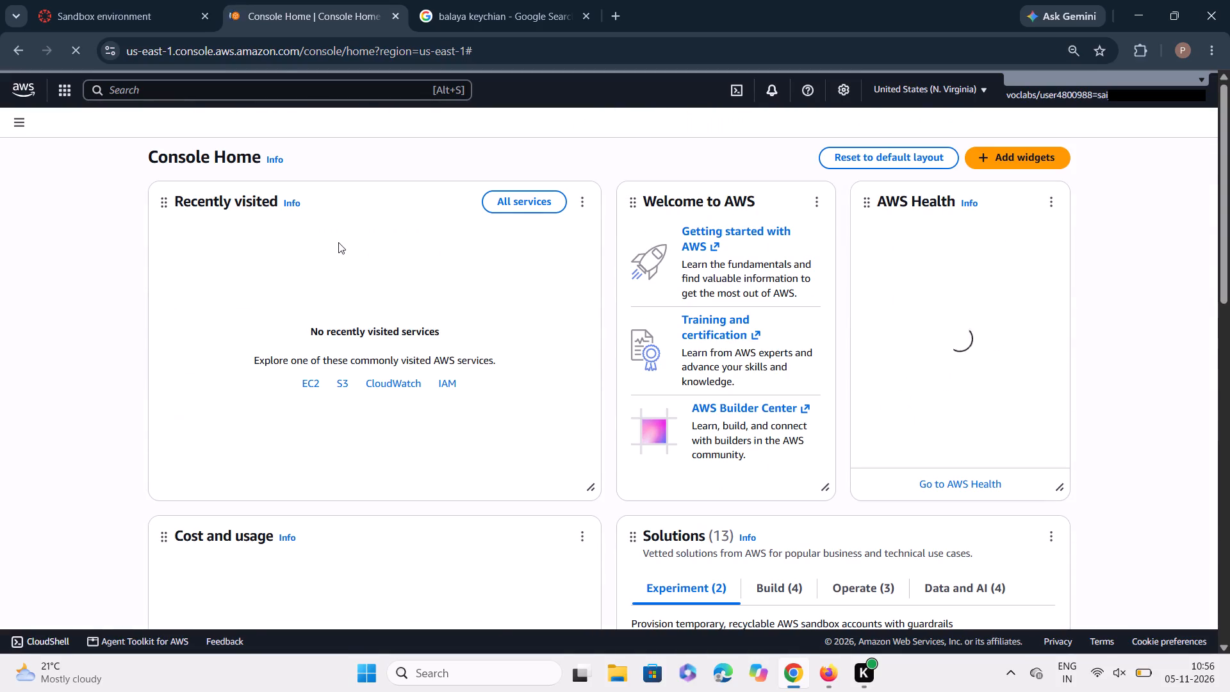
Search the AWS console for "vpc" and open the VPC service.
click(165, 92)
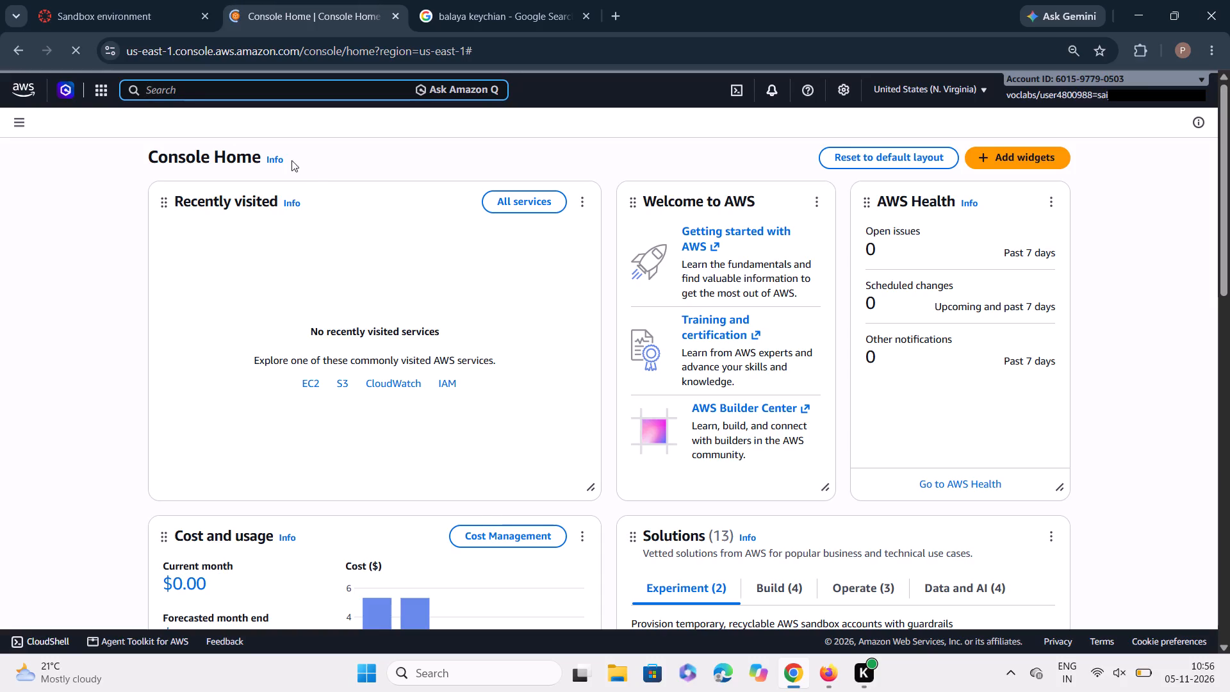
click(199, 91)
text(vpc)
key(Return)
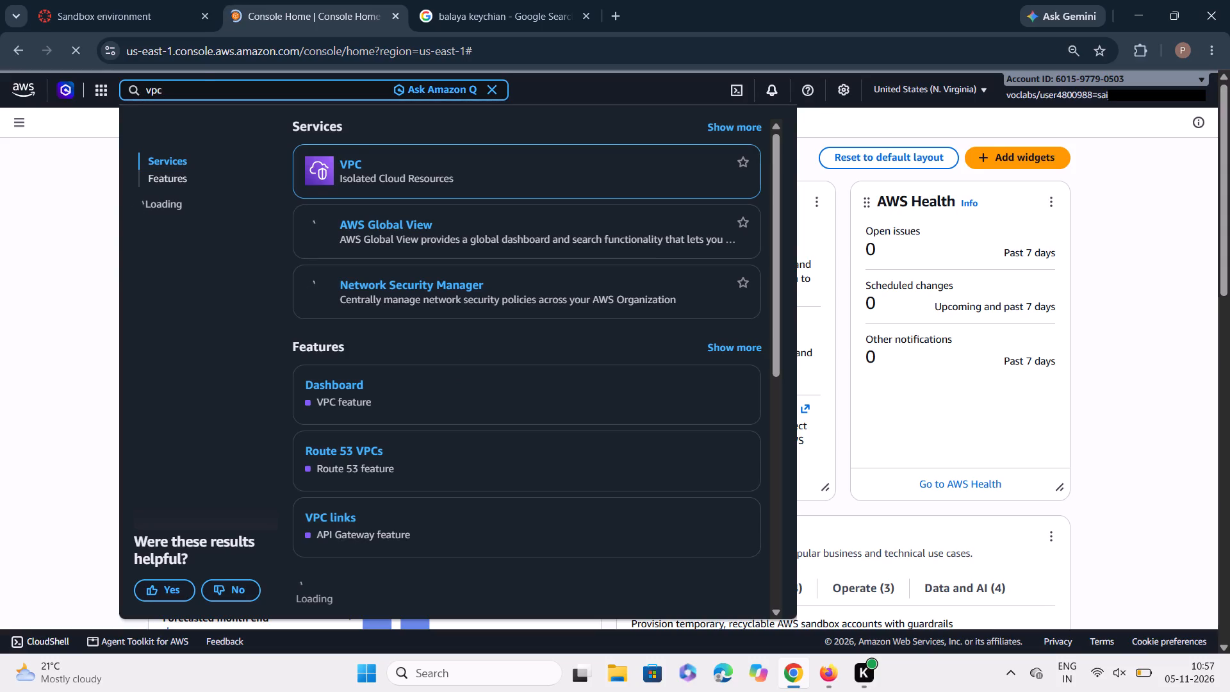
click(355, 167)
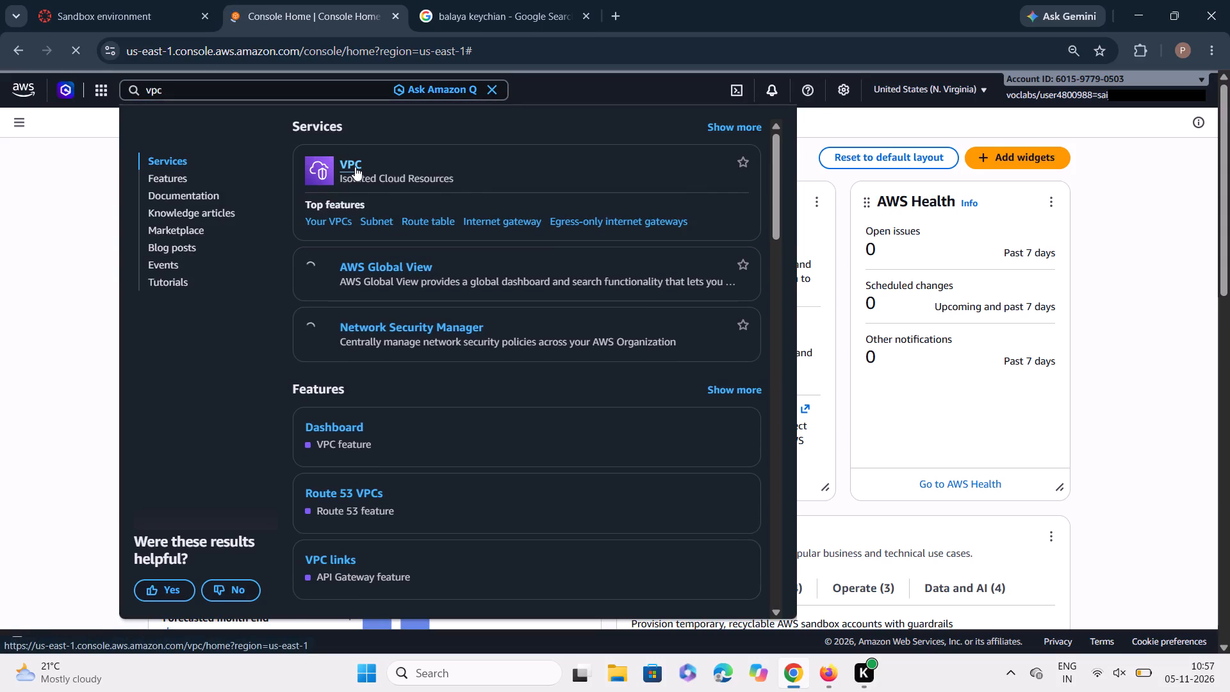
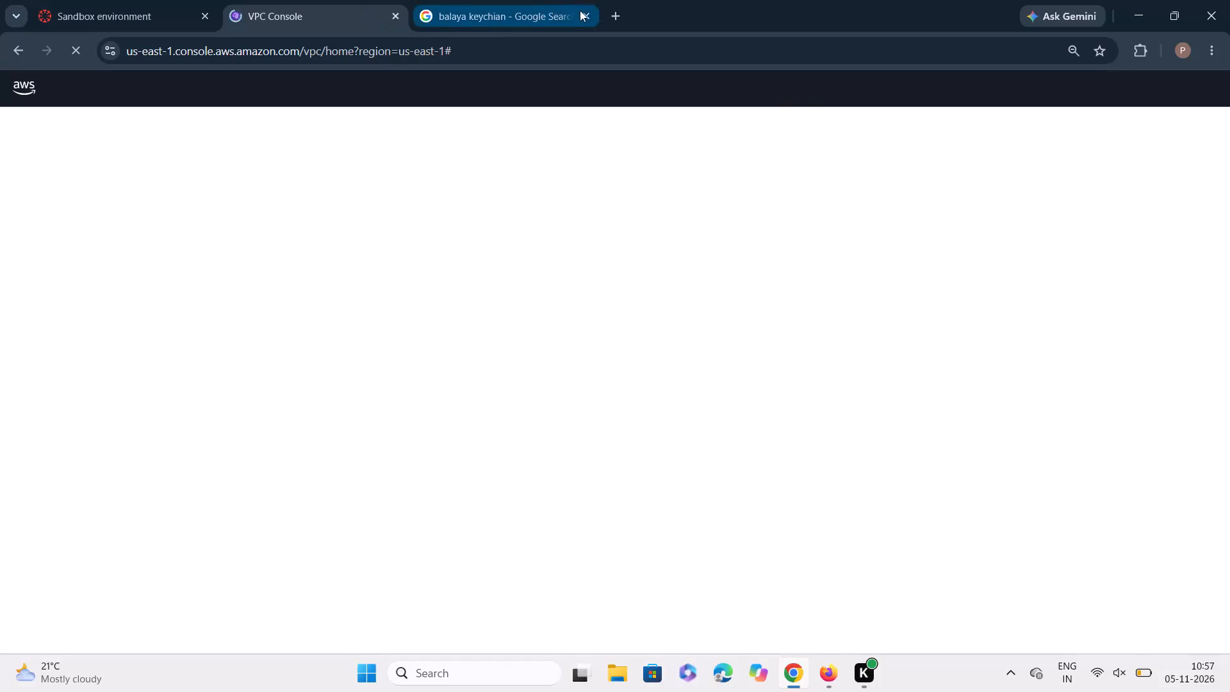
Close the "balaya keychian" Google search page.
click(584, 14)
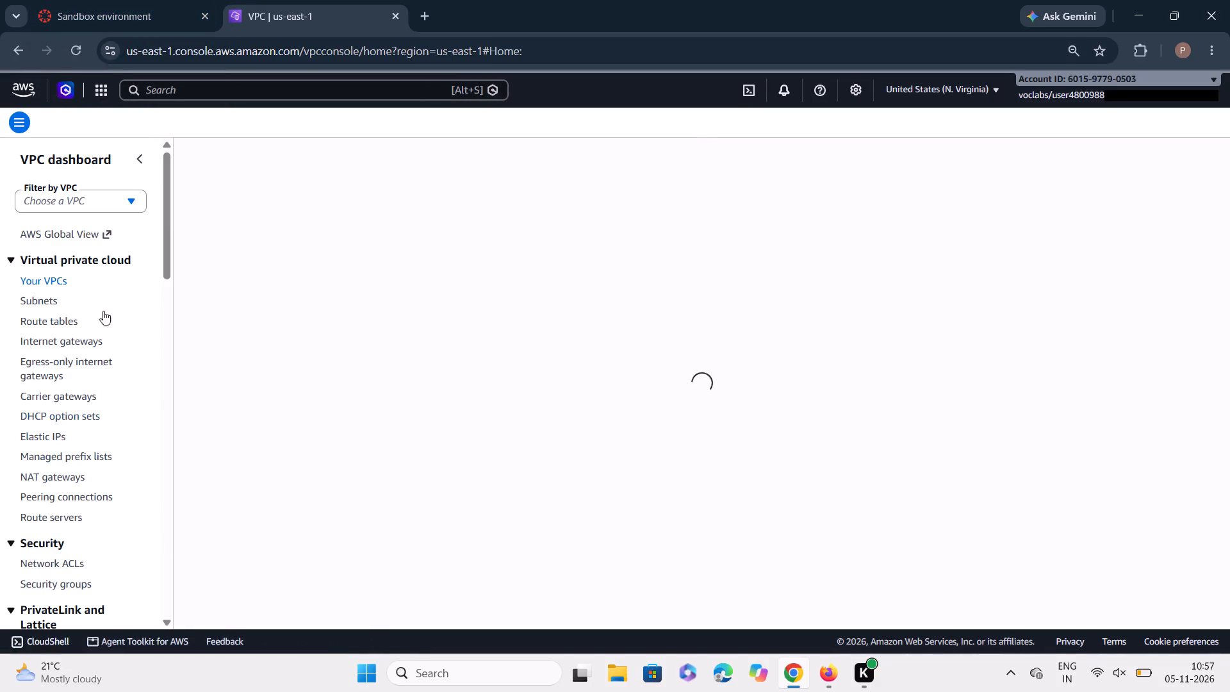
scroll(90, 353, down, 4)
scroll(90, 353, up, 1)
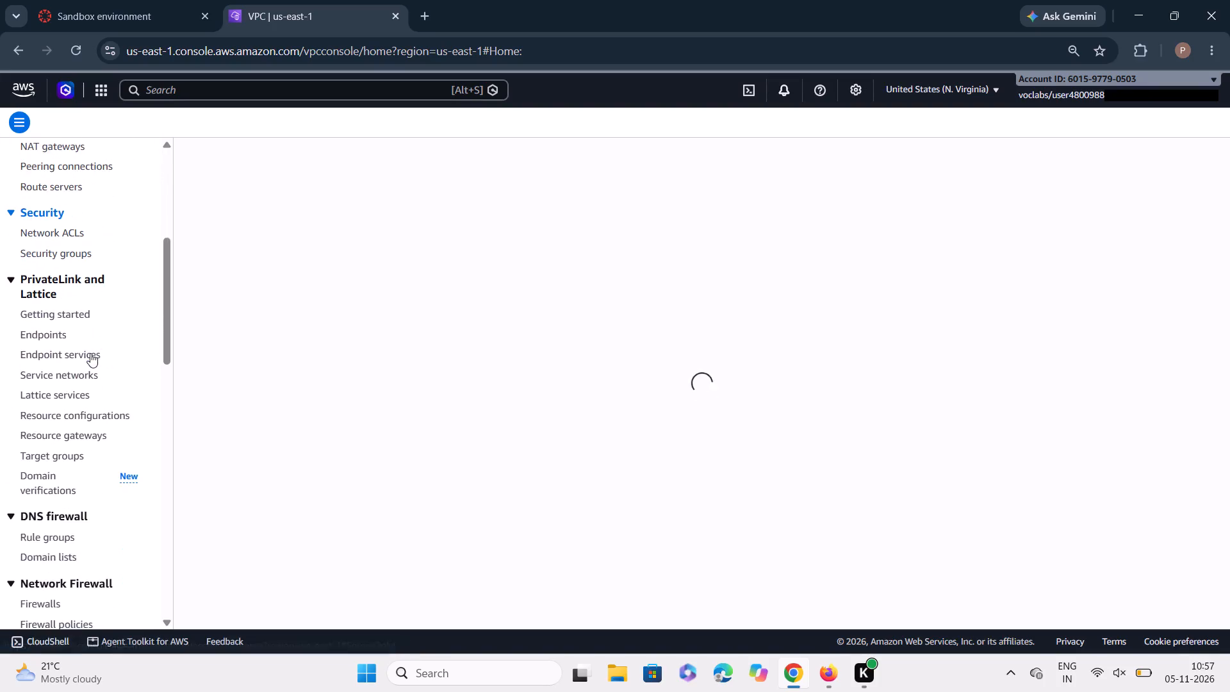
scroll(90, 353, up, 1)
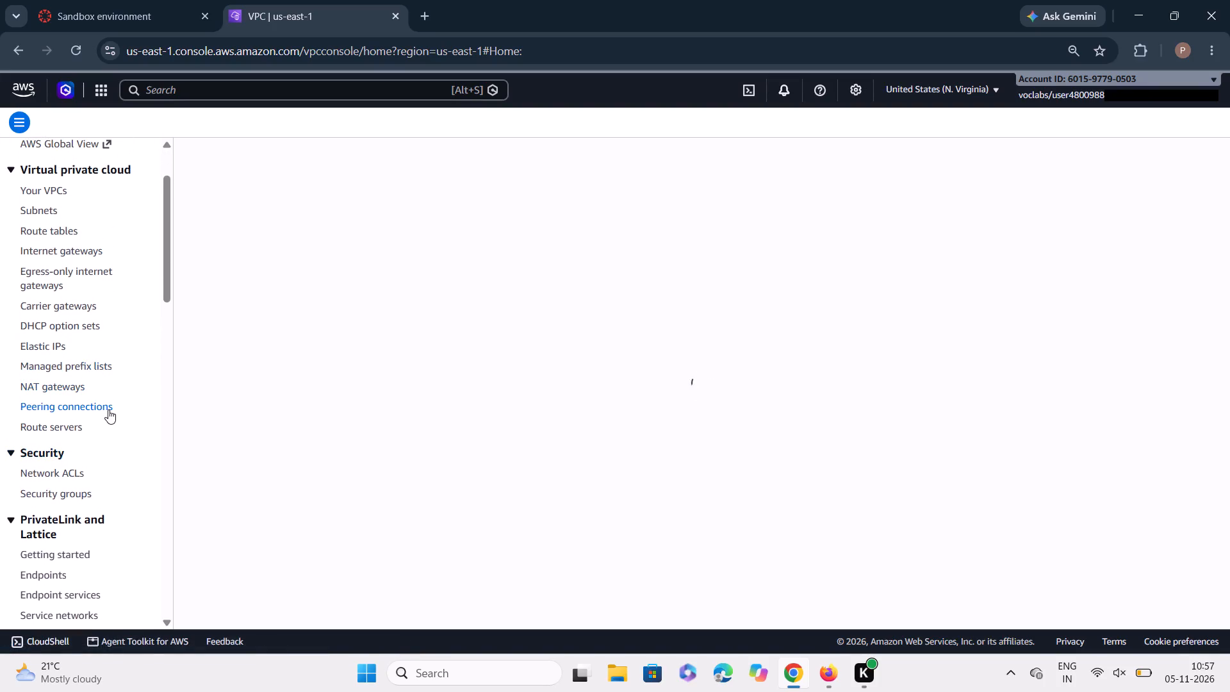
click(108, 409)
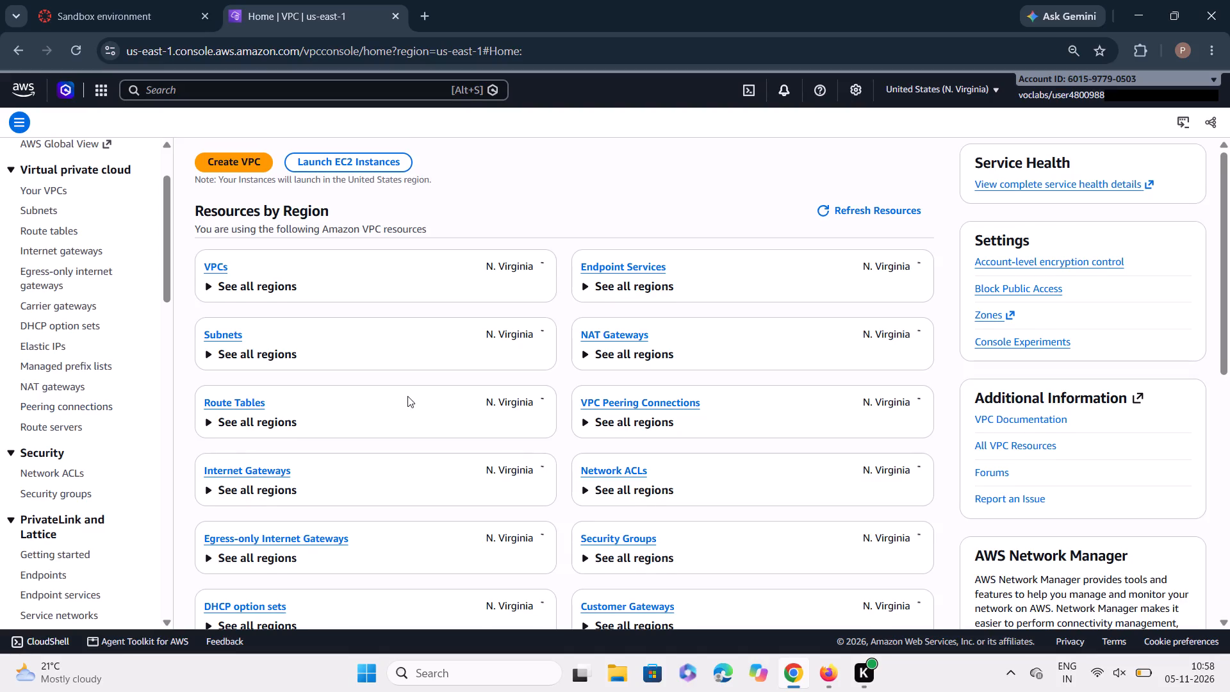
Create a VPC-only resource named my_vpc with the IPv4 CIDR 10.0.0.0/16 and dismiss the notification.
click(224, 159)
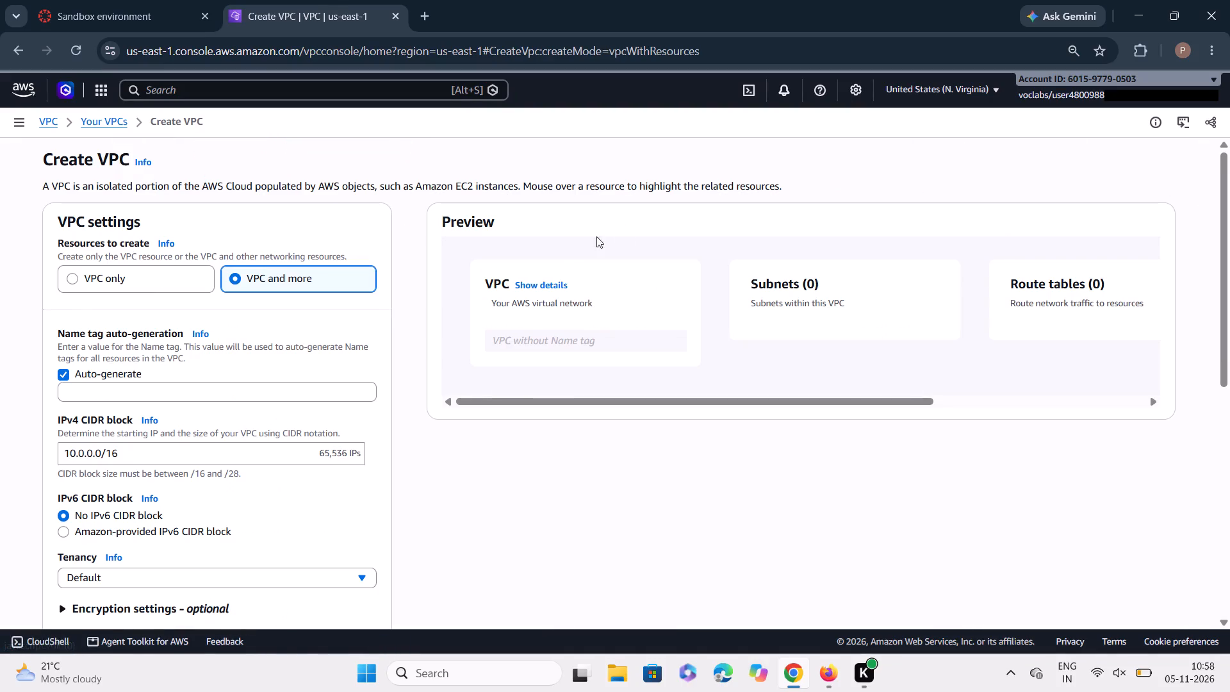
click(144, 287)
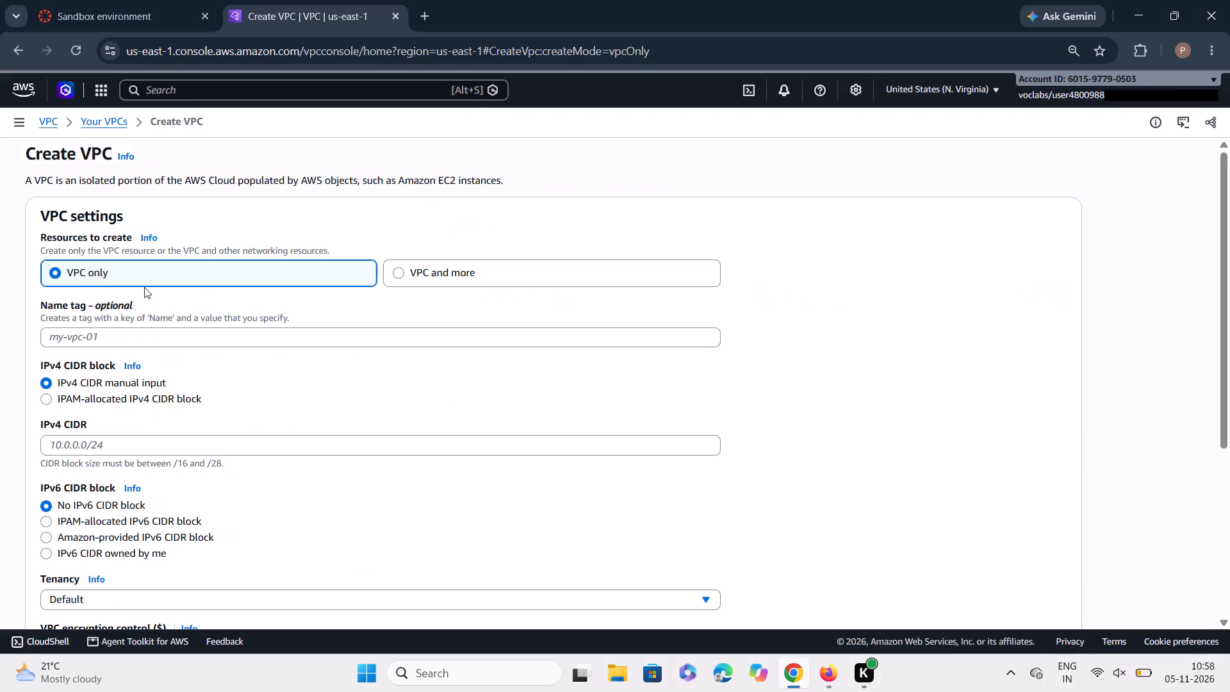
click(158, 331)
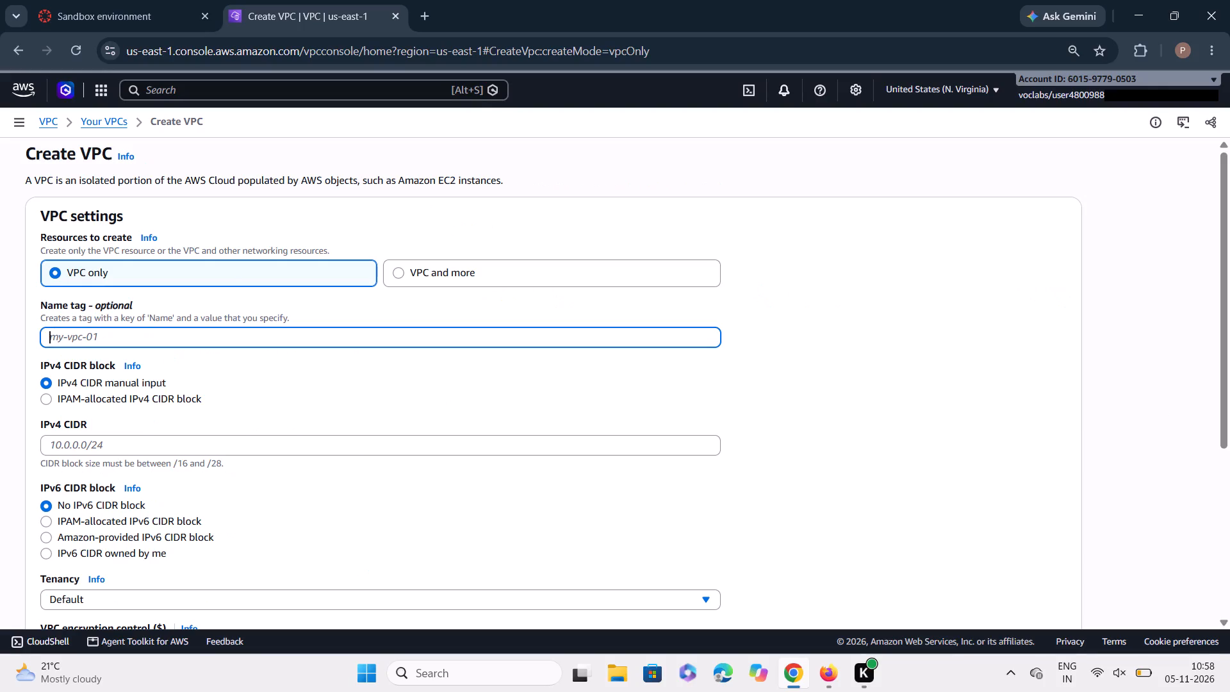
text(my_vpc)
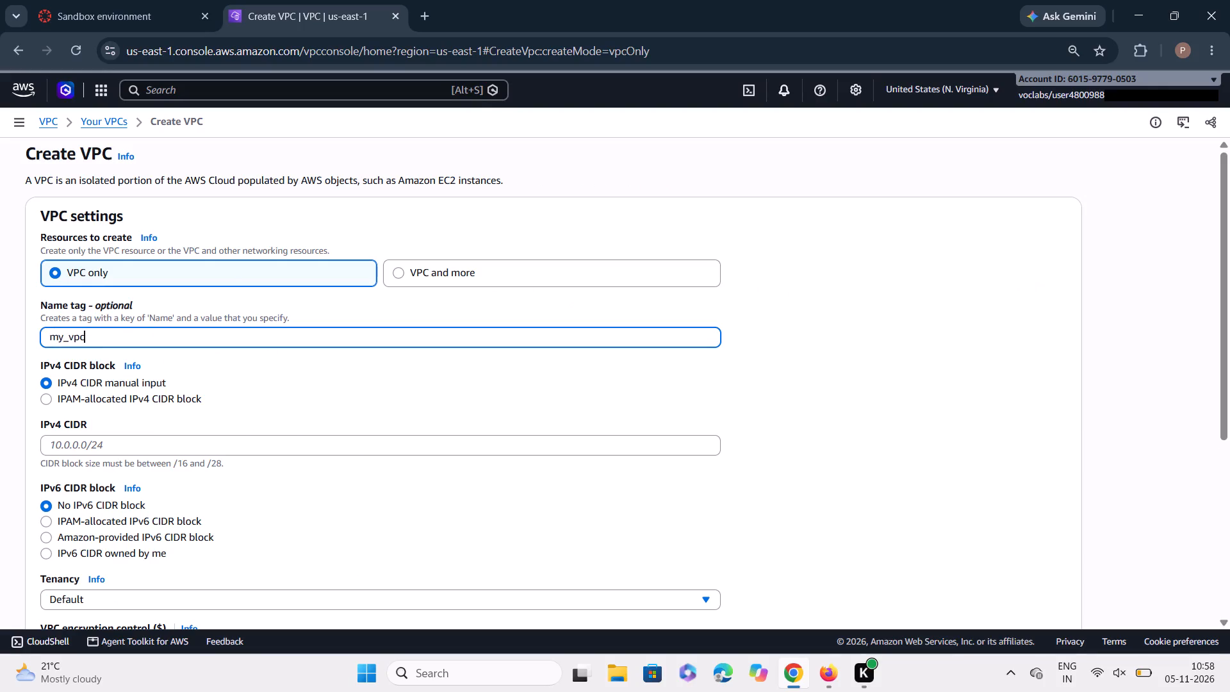
click(155, 450)
text(10.0.0.0/16)
scroll(201, 522, down, 2)
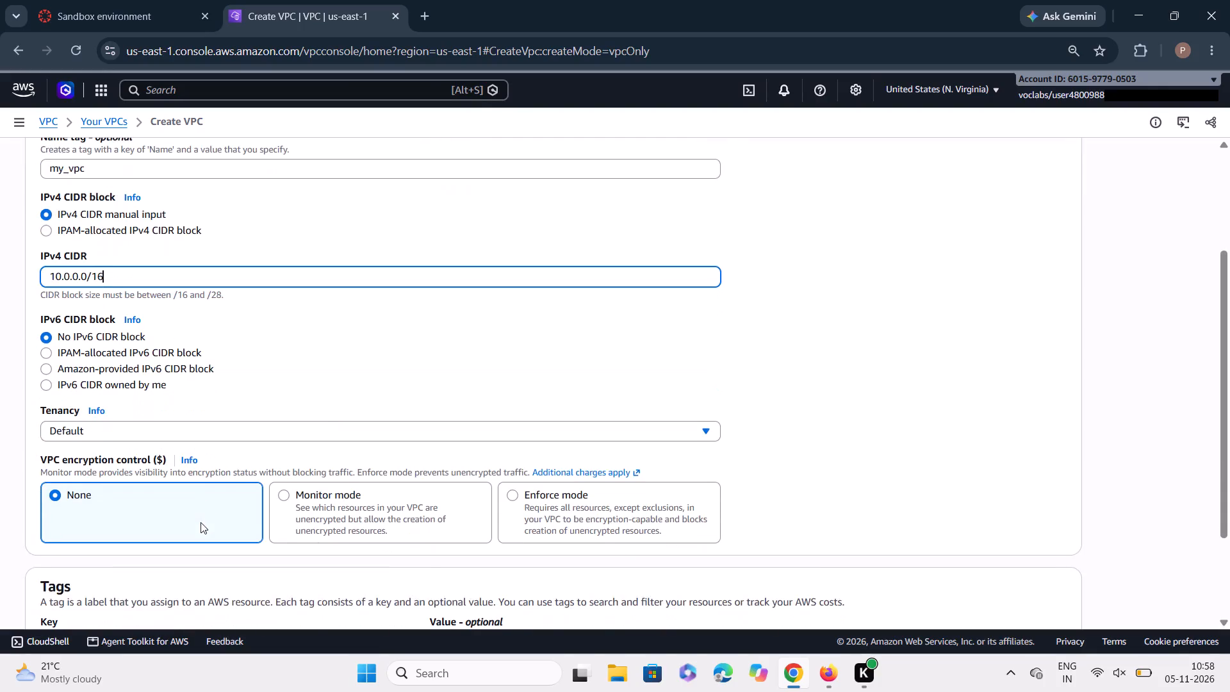
scroll(201, 517, down, 5)
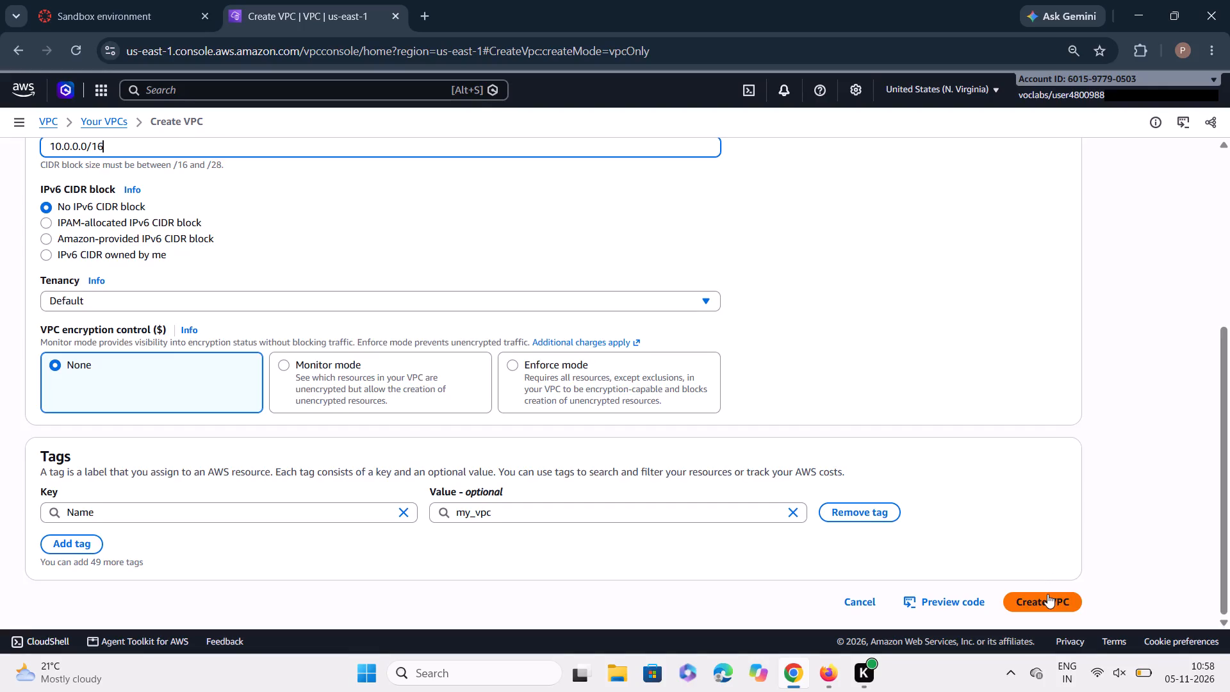
click(1047, 594)
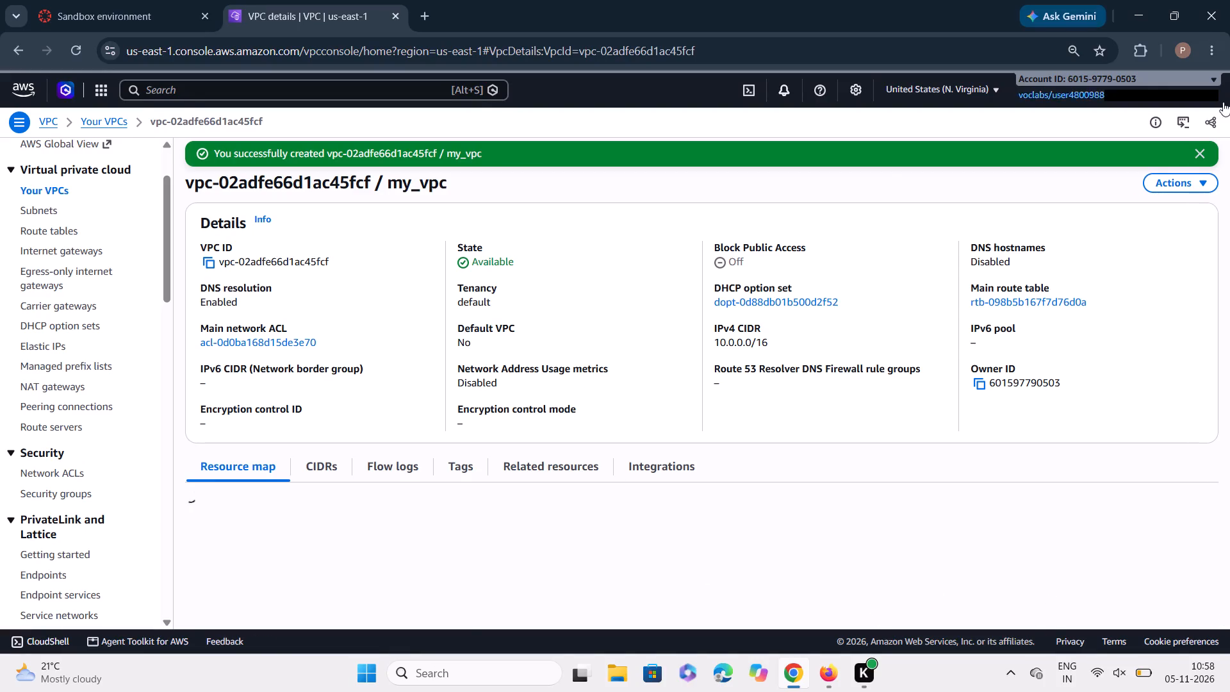
click(1179, 156)
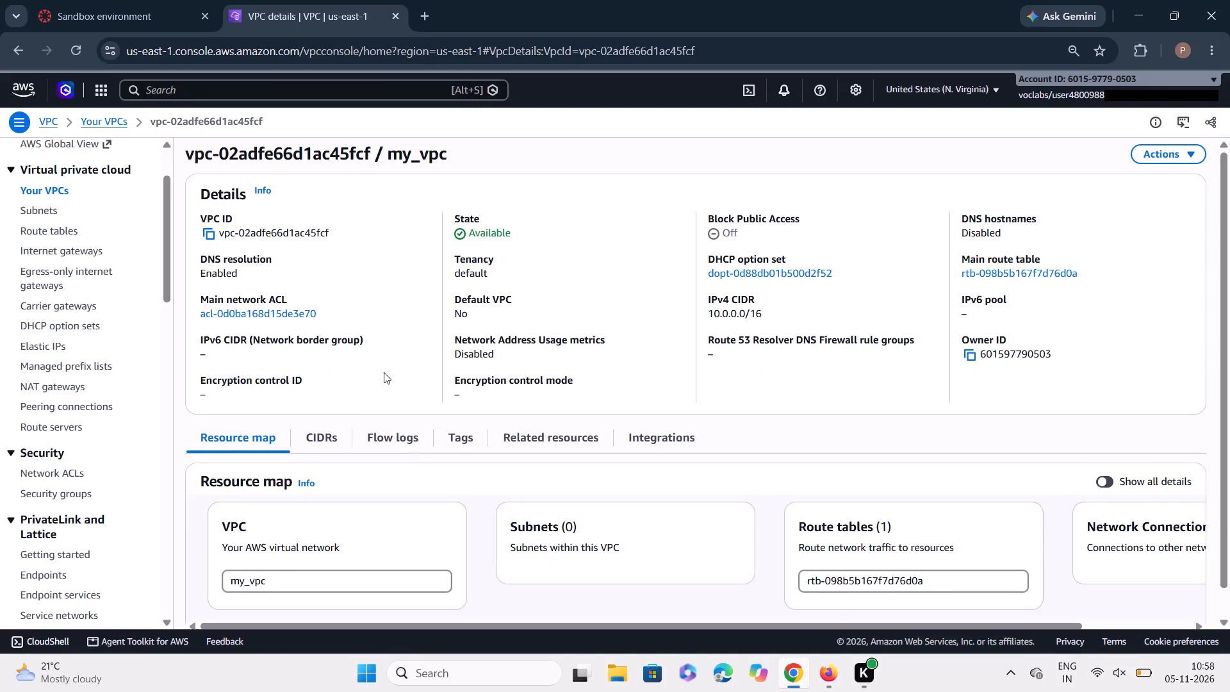
Start a new subnet in the my_vpc VPC and name it public_subnet.
scroll(384, 372, up, 1)
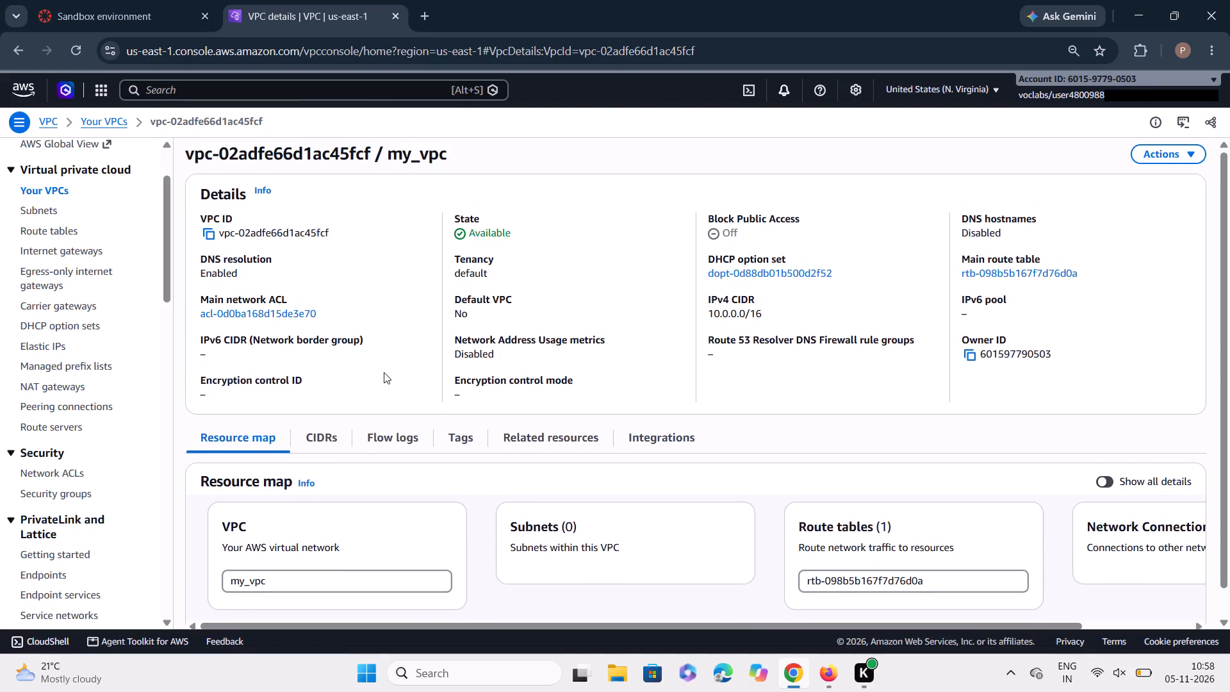
click(53, 215)
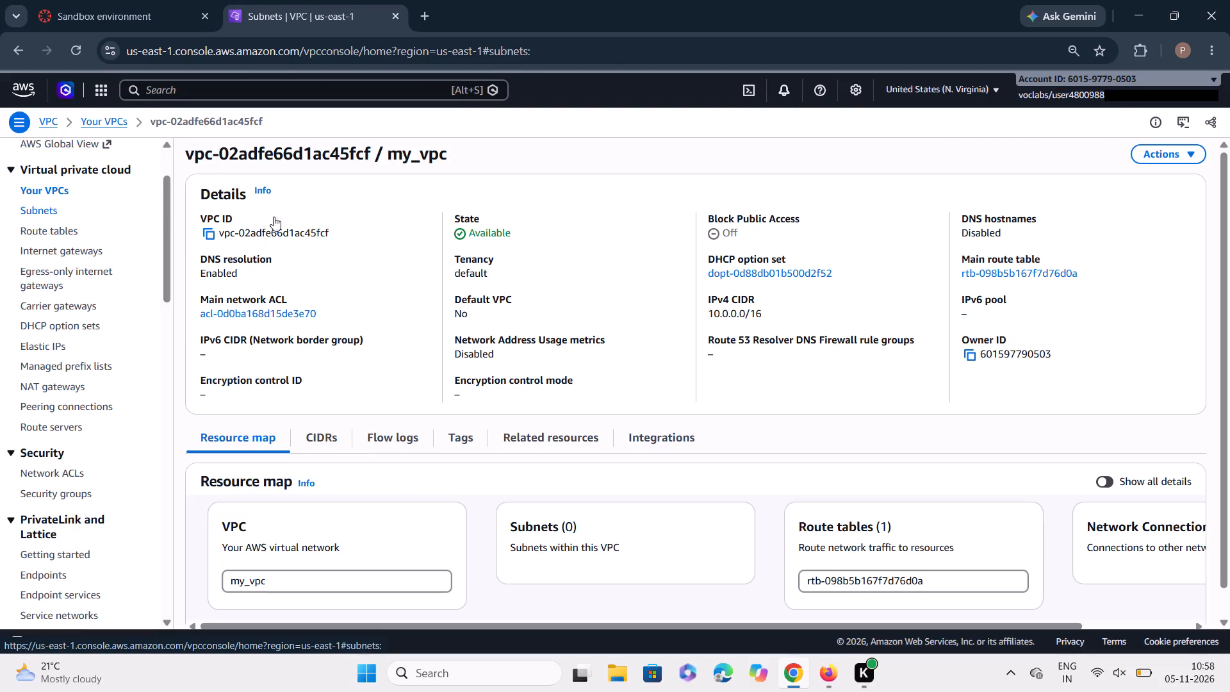
click(1159, 149)
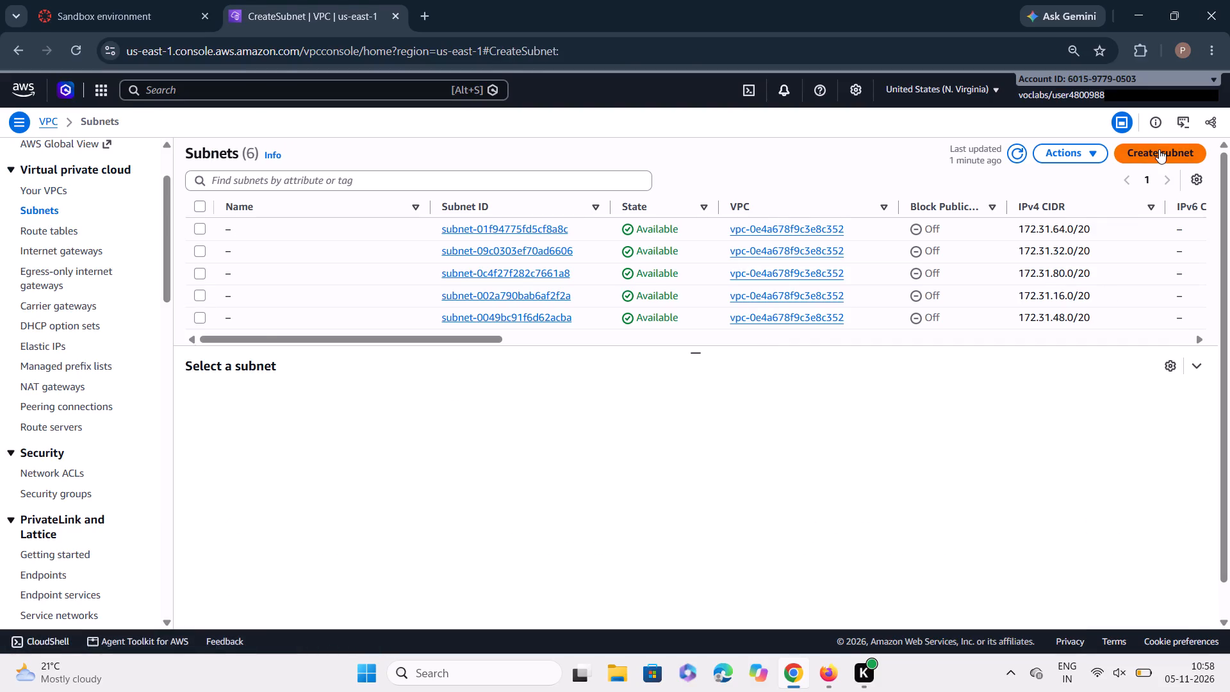
click(471, 420)
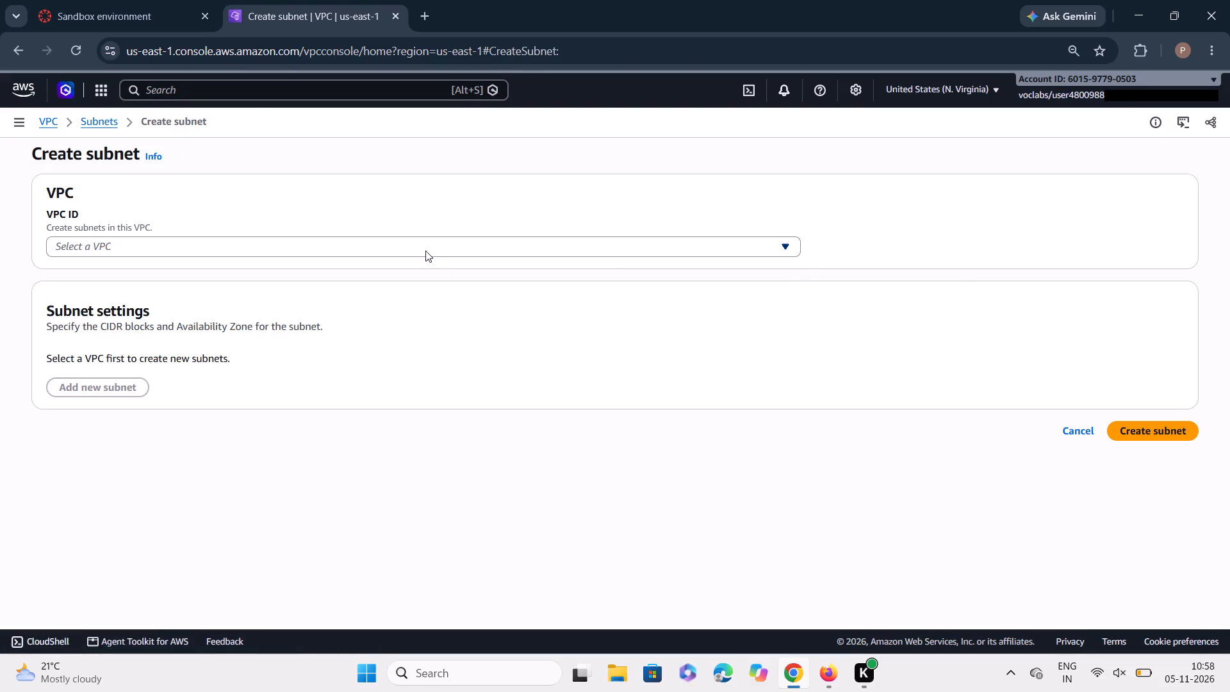
click(425, 251)
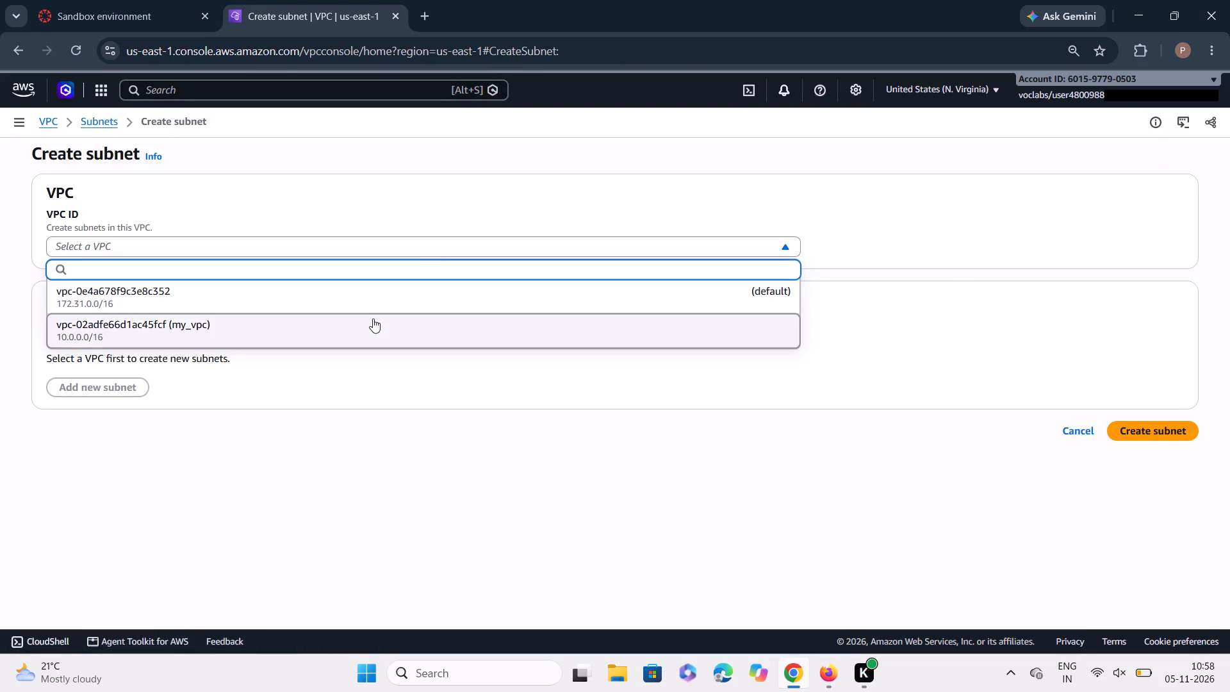
click(373, 318)
scroll(275, 393, down, 2)
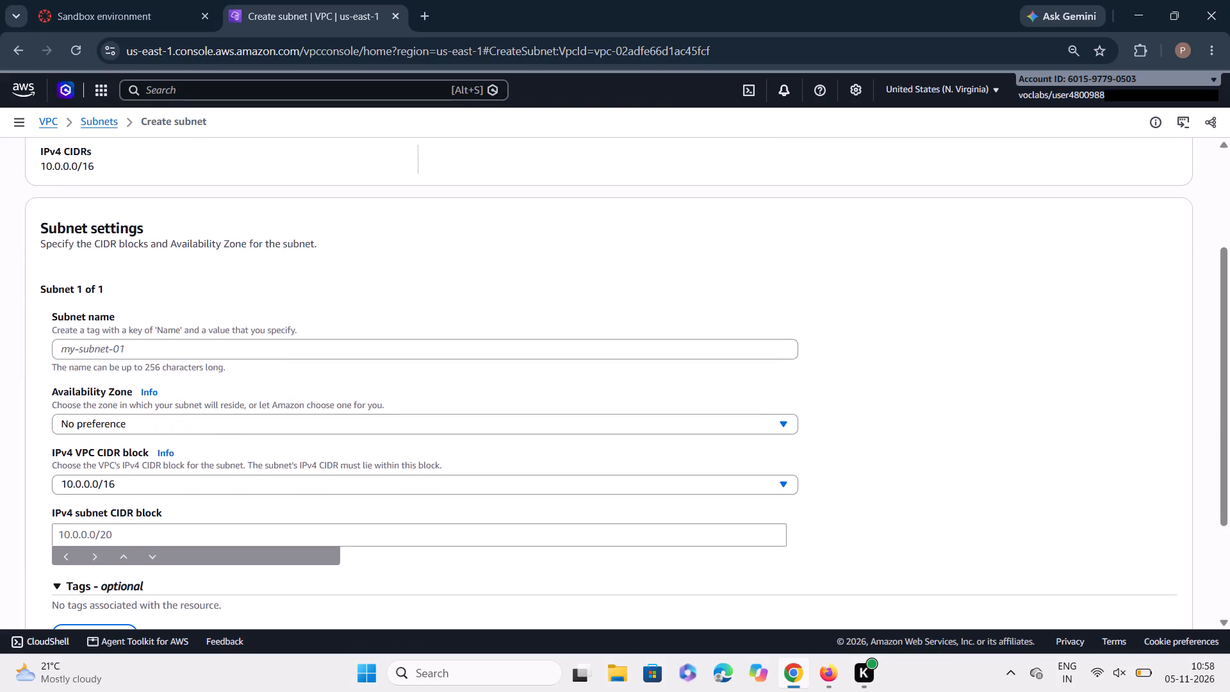
click(234, 352)
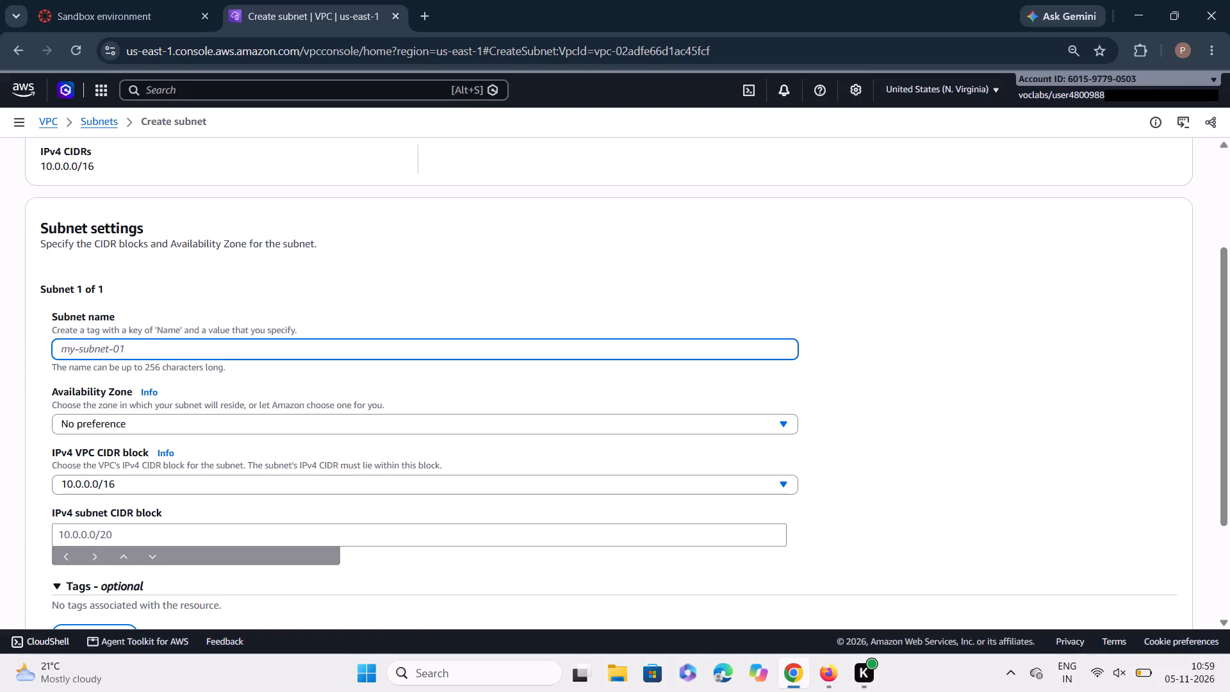
text(my)
key(BackSpace)
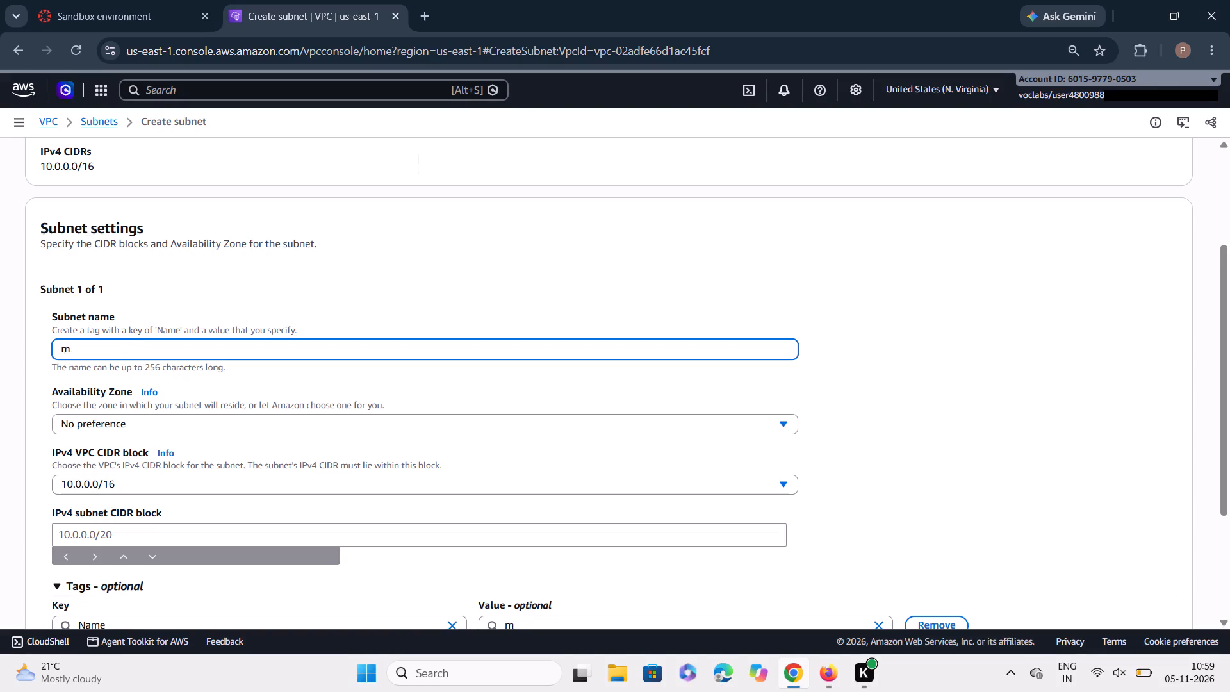
key(BackSpace)
key(p)
text(ublic_)
text(subnets)
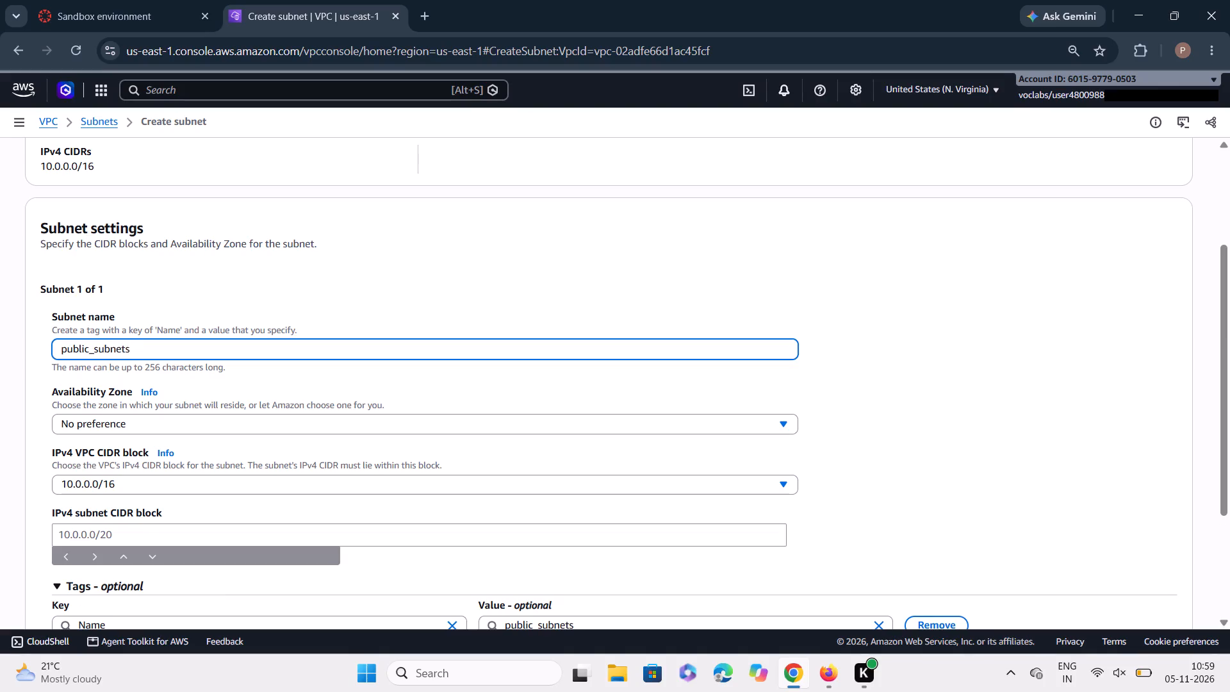
key(BackSpace)
Set the public subnet's IPv4 CIDR block to 10.0.1.0/24, keep no Availability Zone preference, and create the subnet.
click(190, 428)
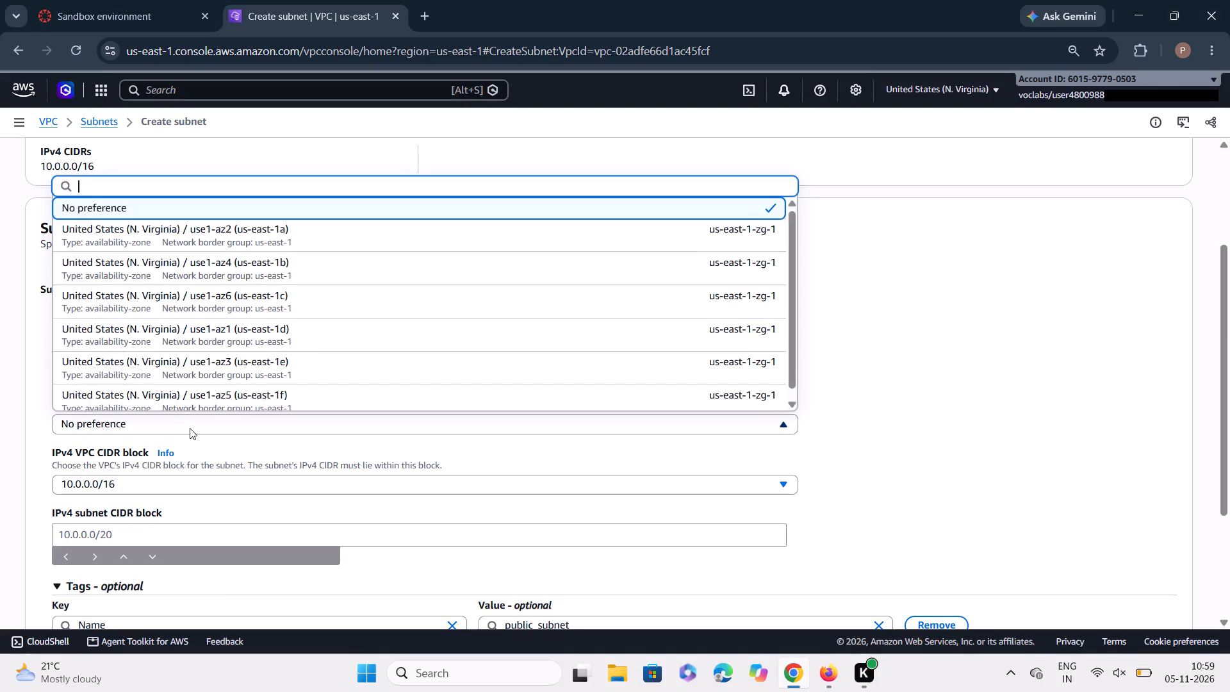
click(12, 450)
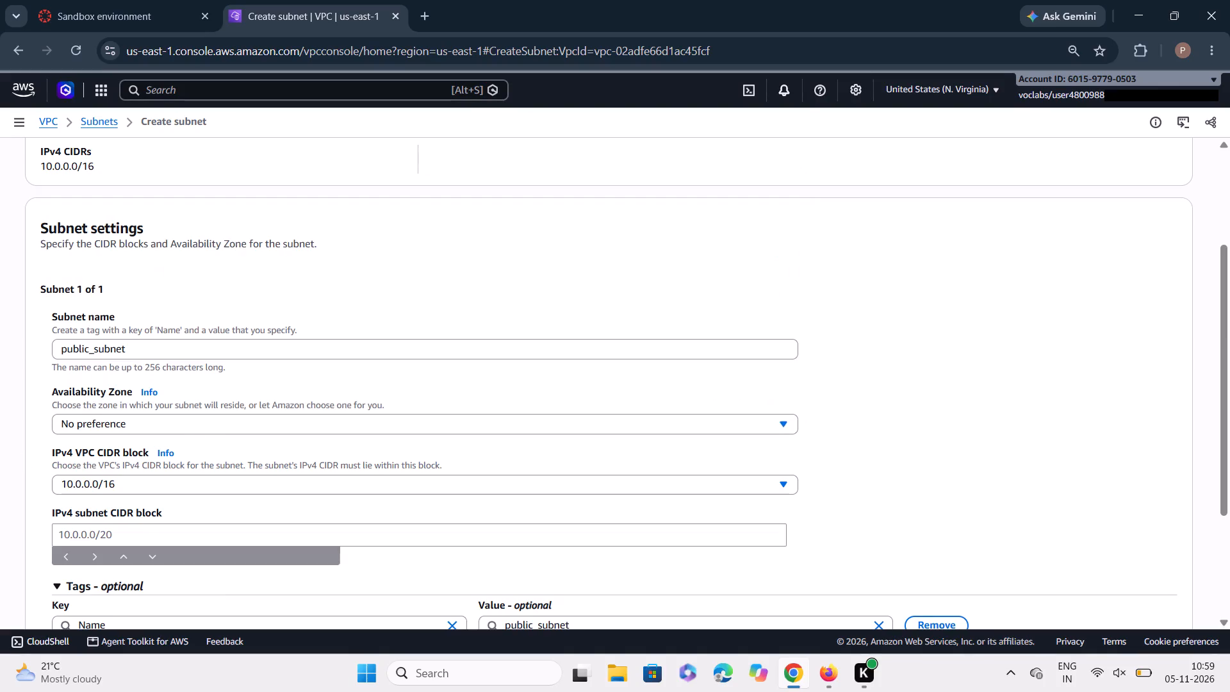
click(138, 531)
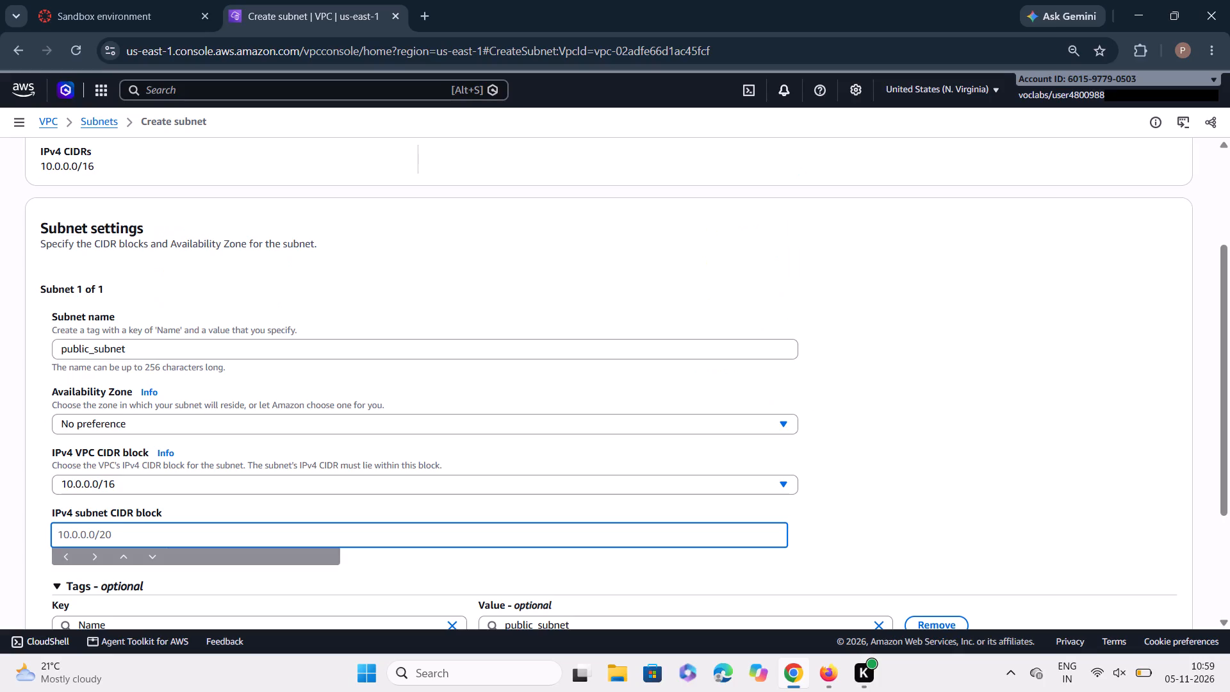
text(10.0.1.0/24)
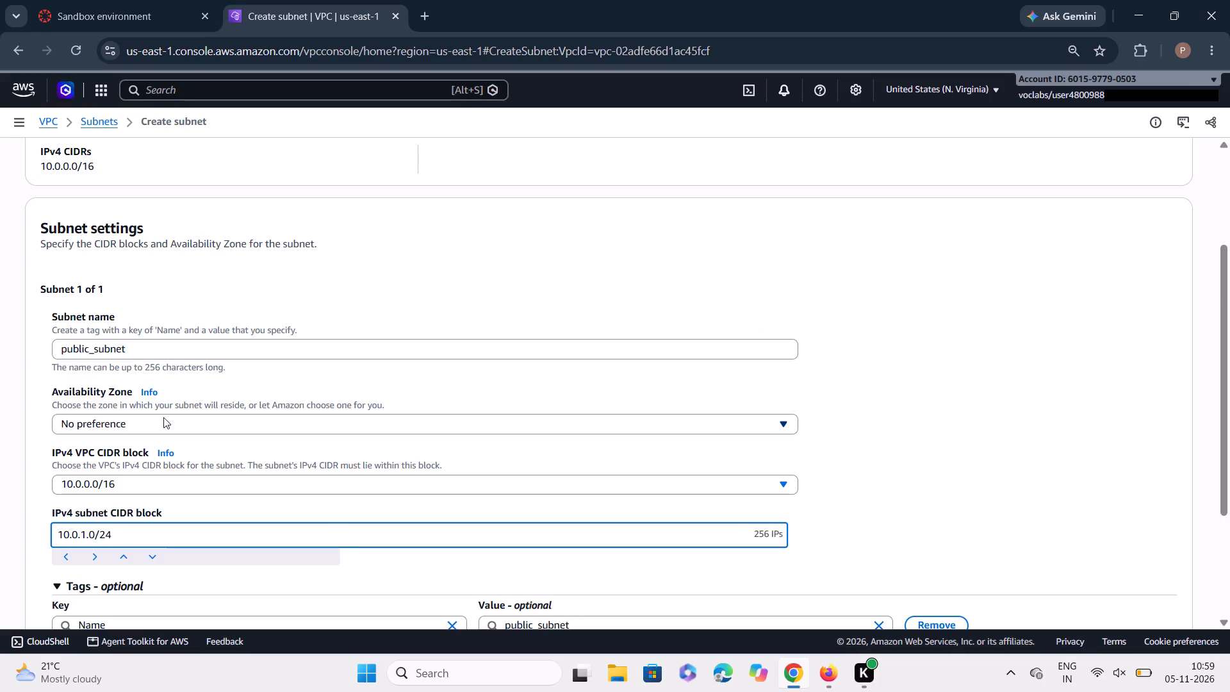
scroll(174, 424, down, 4)
scroll(314, 454, down, 1)
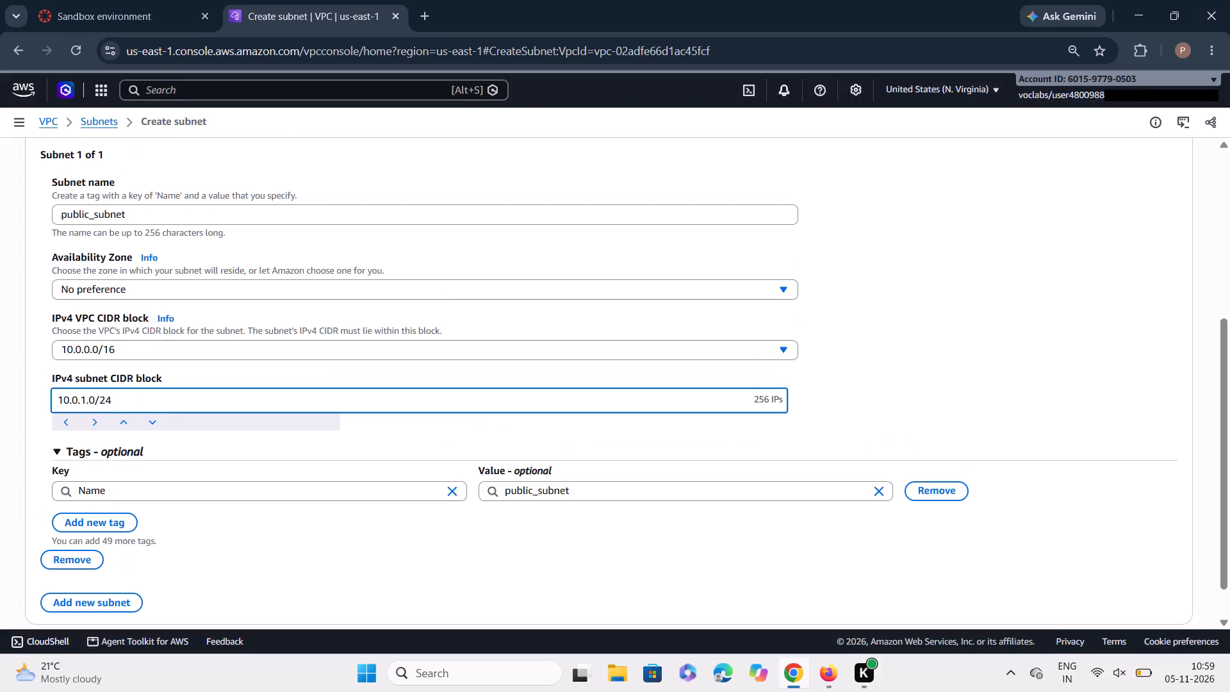
scroll(314, 454, down, 1)
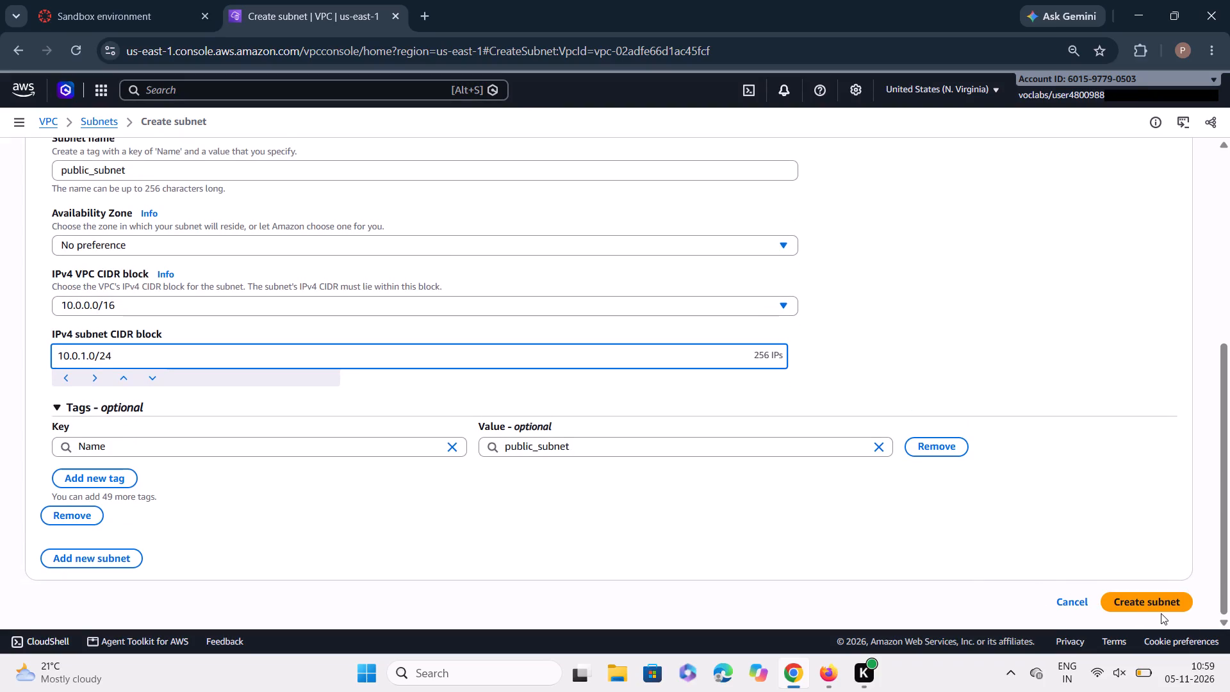
click(1144, 597)
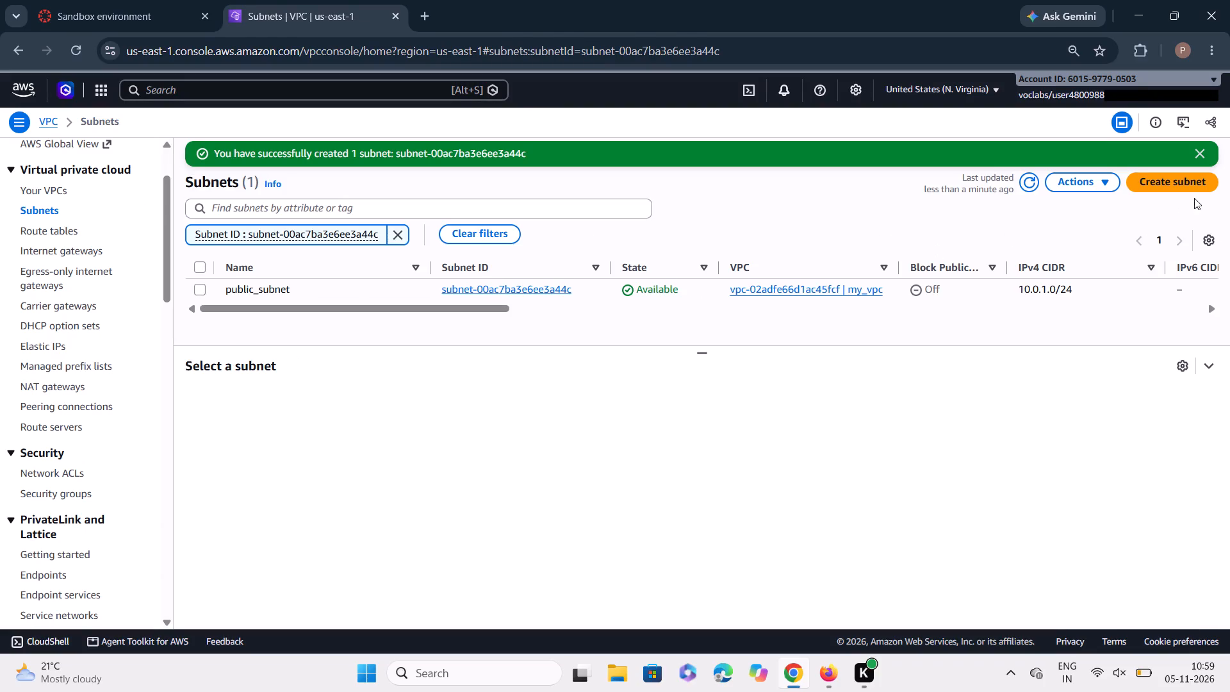
Start a new subnet in the my_vpc VPC, name it private_subnet and place it in Availability Zone us-east-1a.
click(1165, 186)
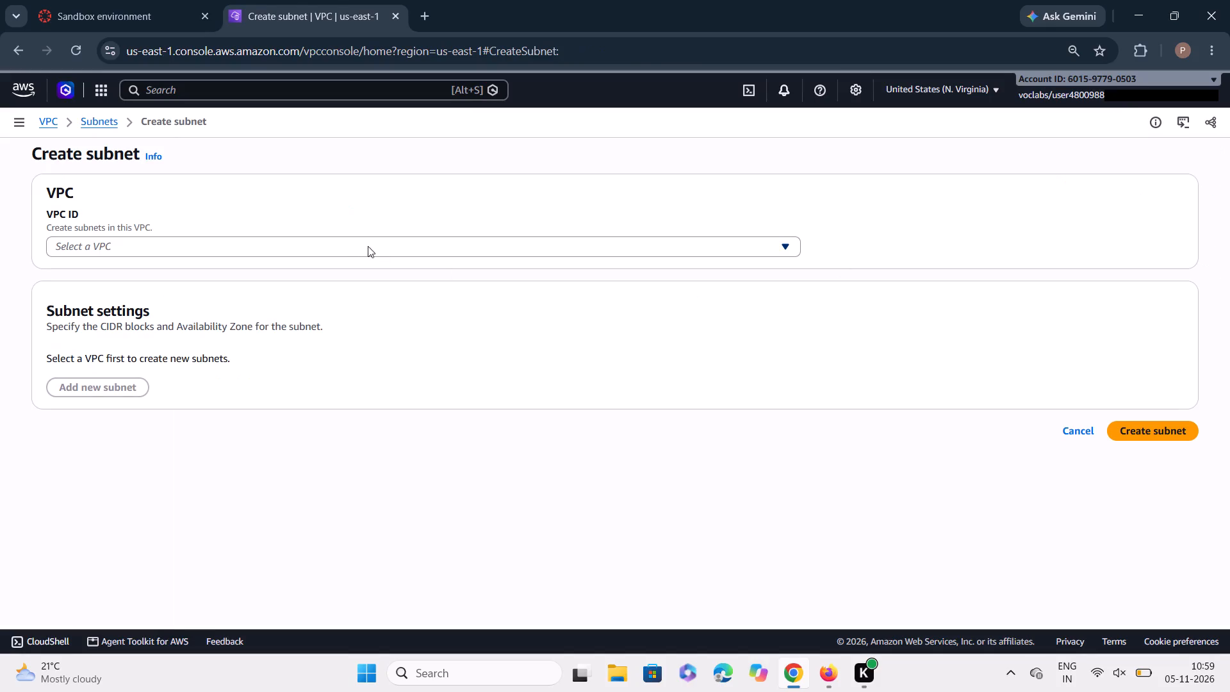
click(354, 246)
key(m)
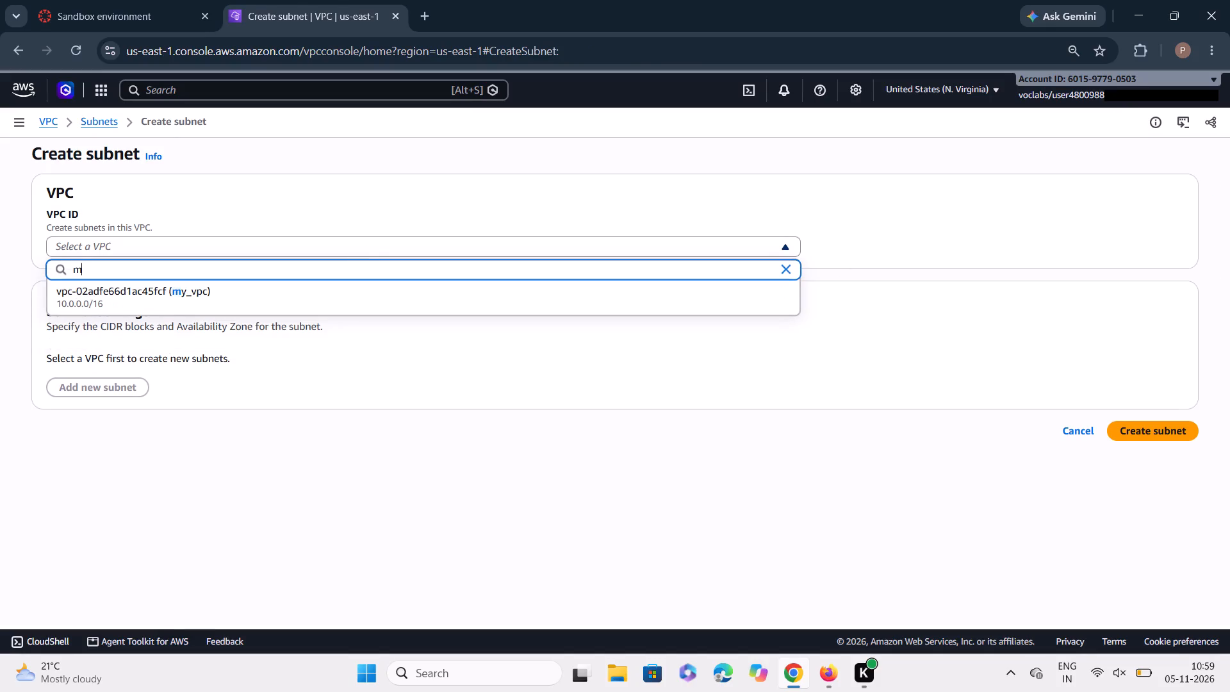
key(BackSpace)
click(406, 326)
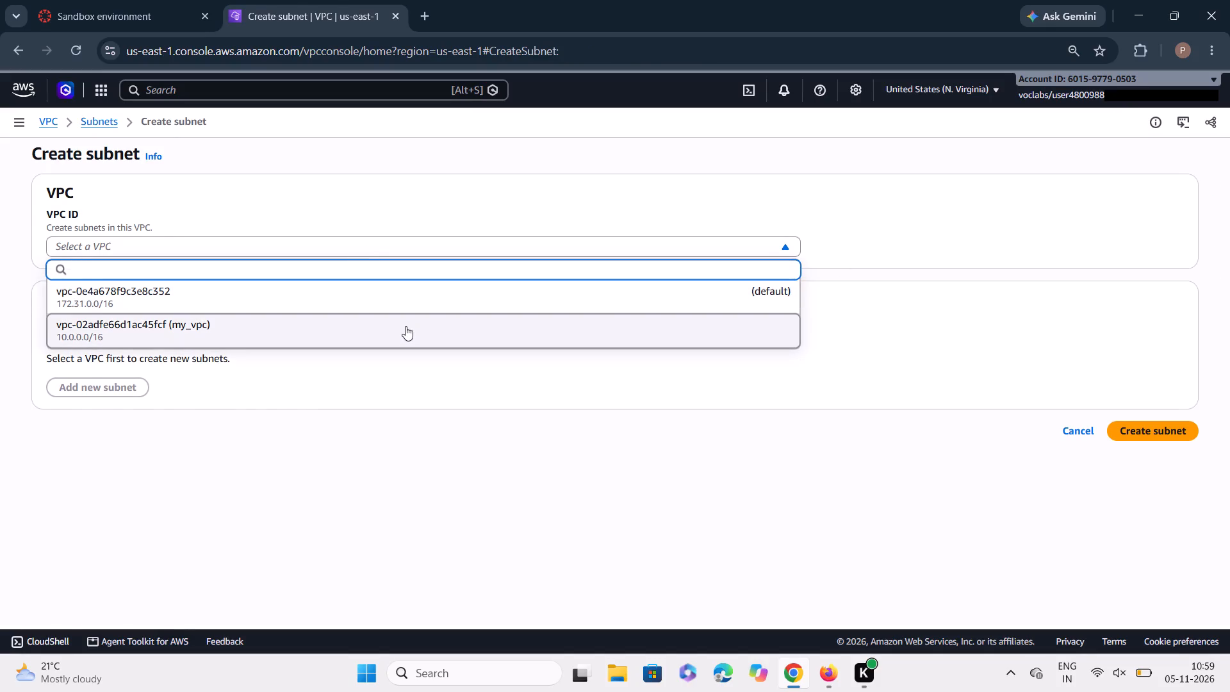
click(223, 520)
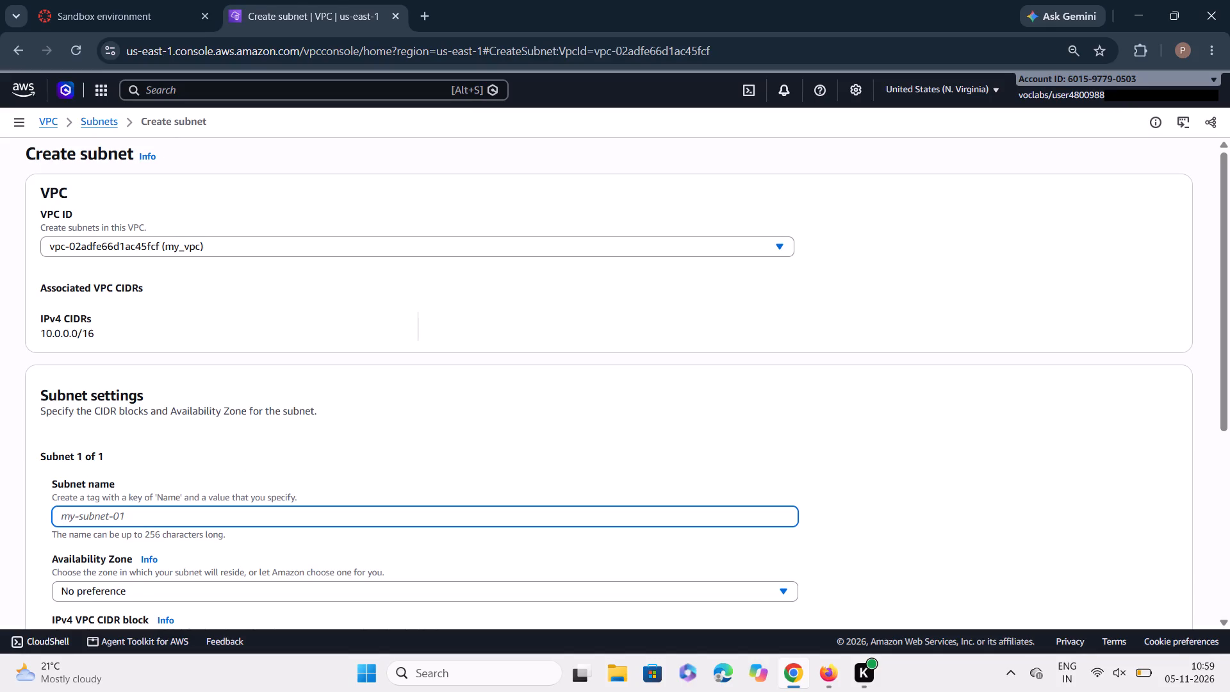
text(private_subnet)
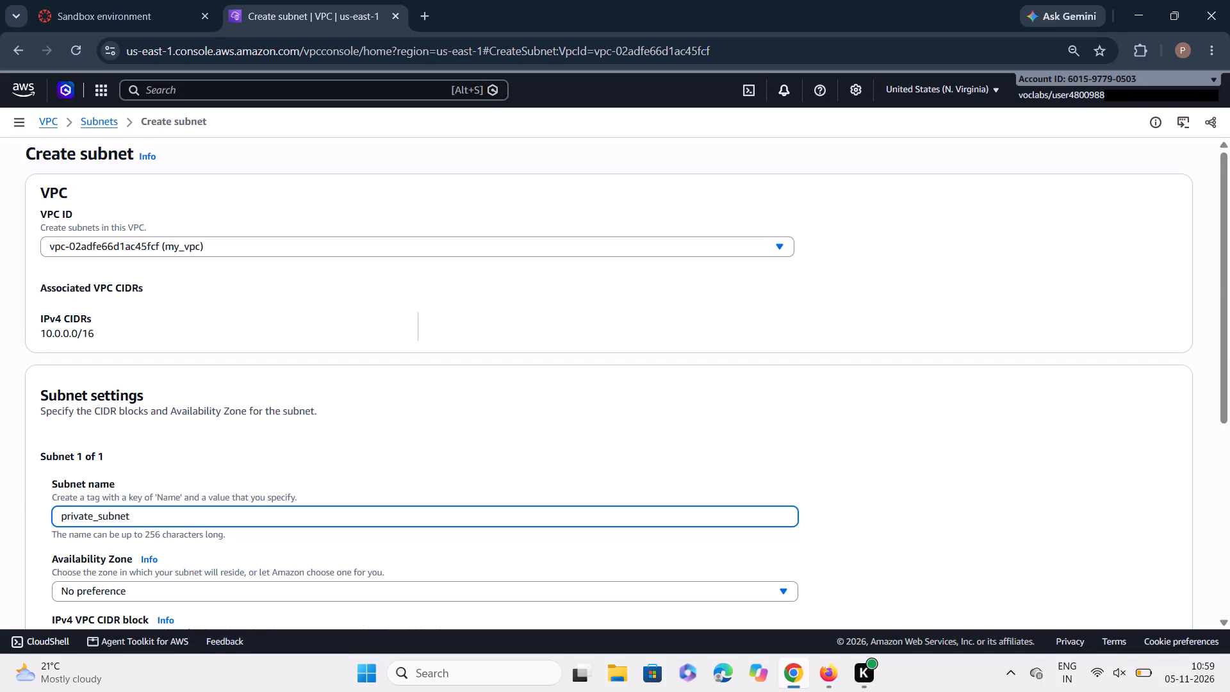
scroll(242, 490, down, 1)
click(167, 436)
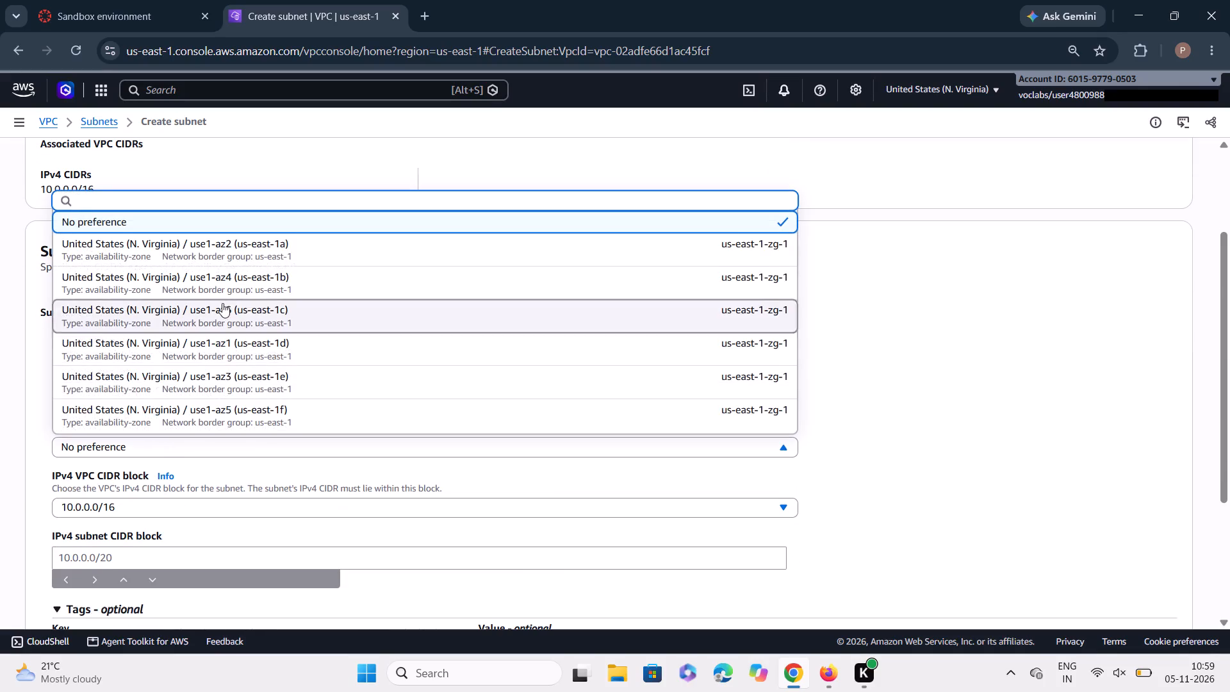
click(287, 252)
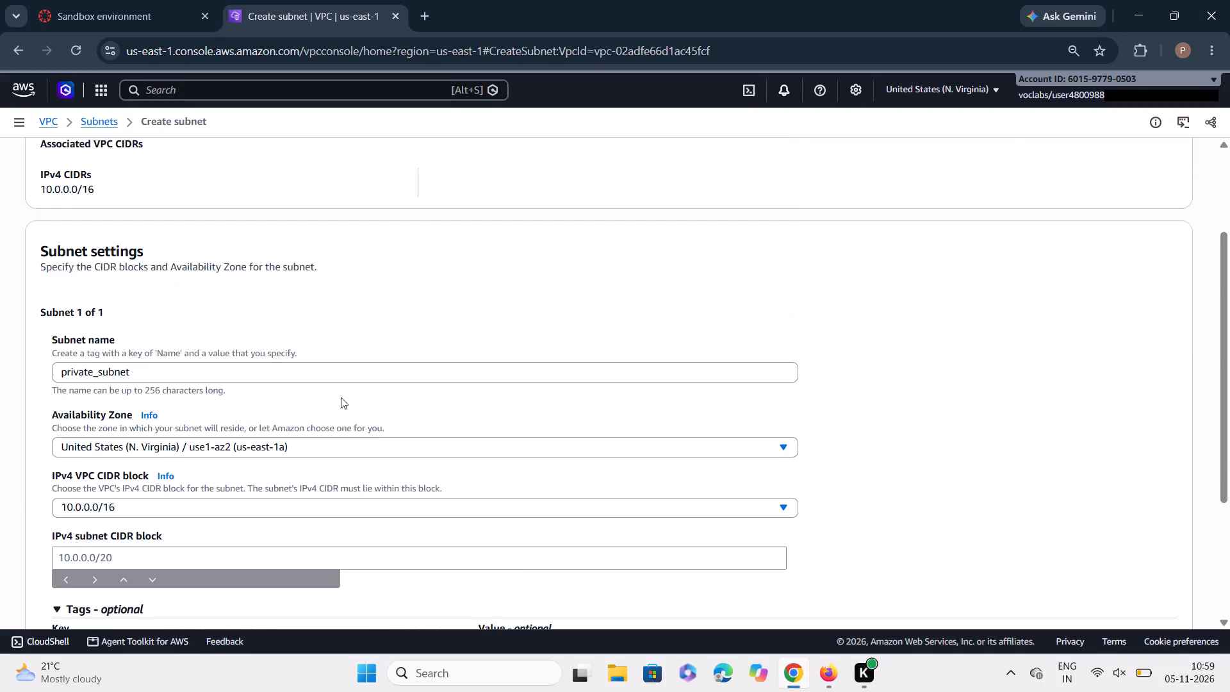
Set the private subnet's IPv4 CIDR block to 10.0.2.0/24 and create the subnet.
scroll(341, 397, down, 5)
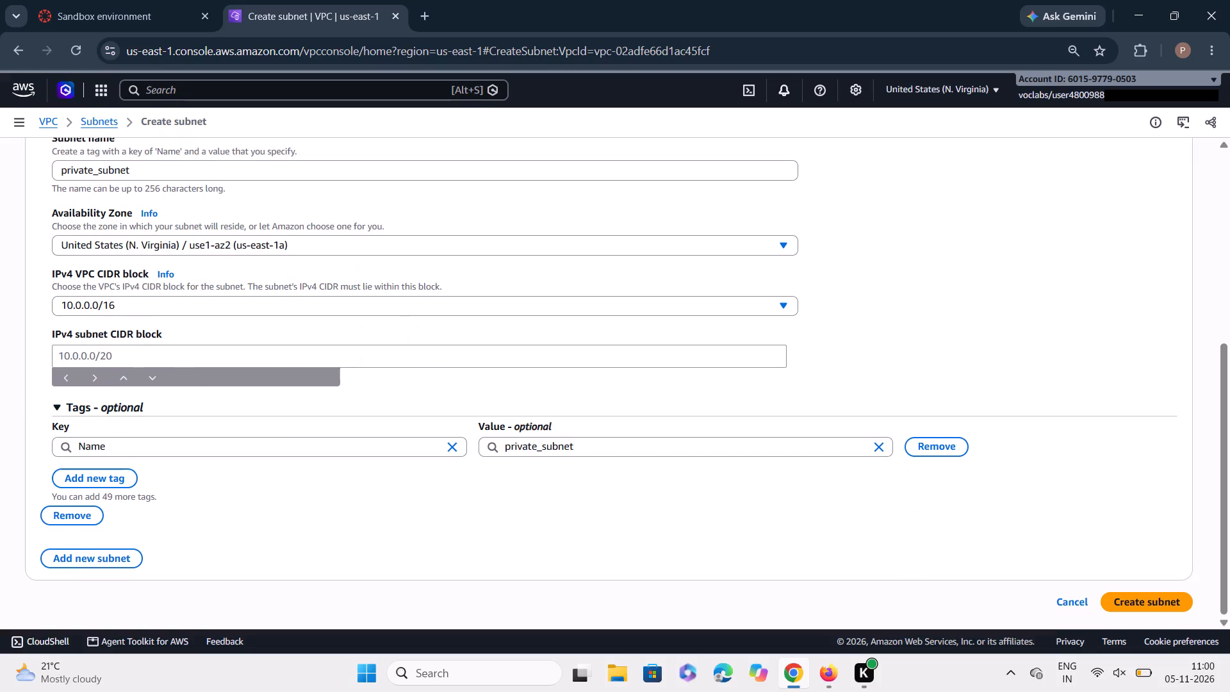
click(140, 355)
text(10.0.)
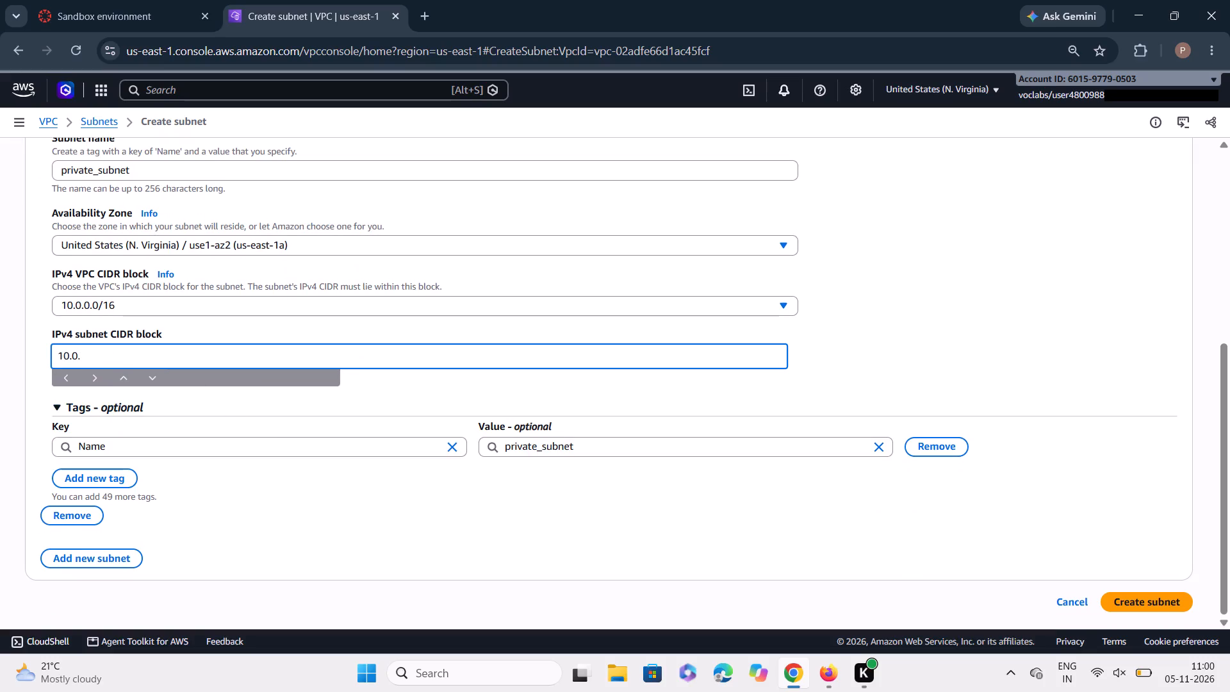
key(0)
key(BackSpace)
text(2.0/)
key(1)
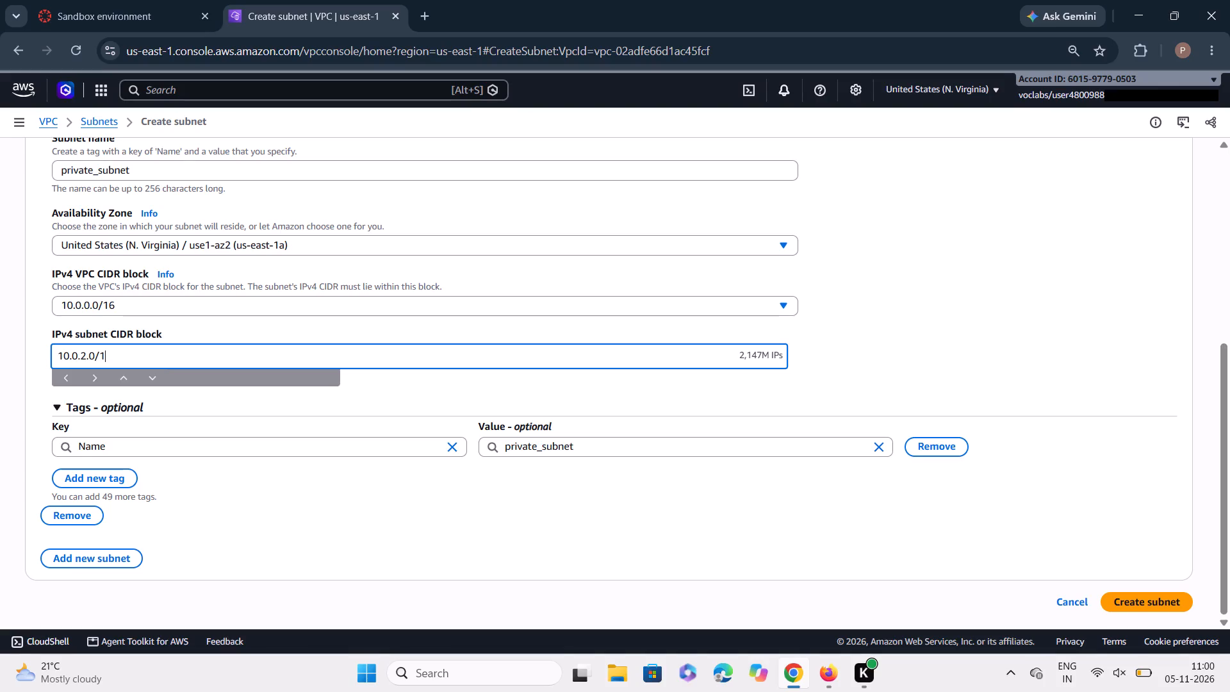
key(BackSpace)
text(24)
scroll(337, 283, down, 6)
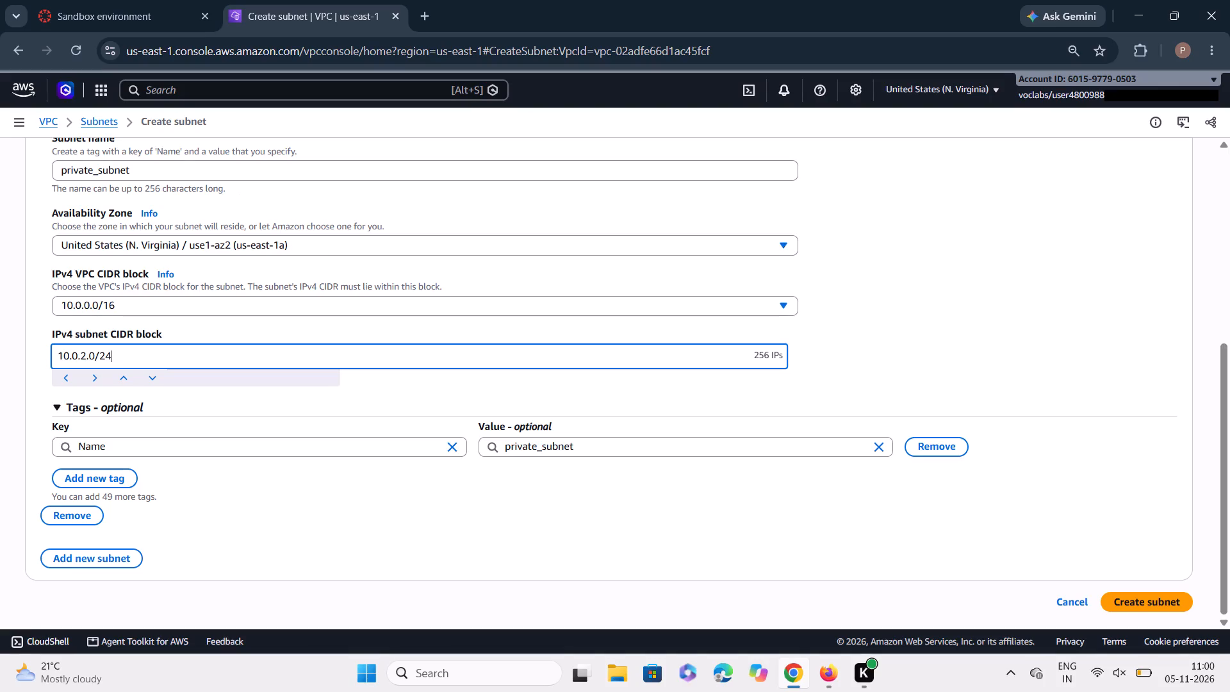
click(1154, 601)
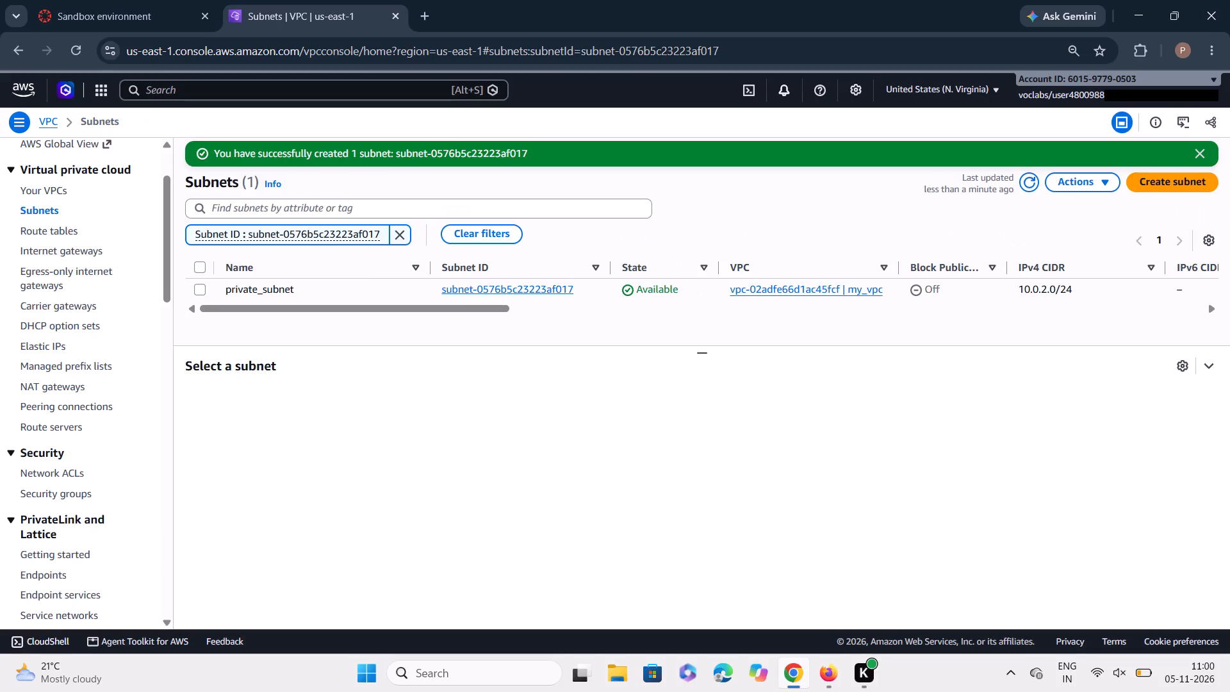
Refresh the list of subnets and look it over.
scroll(438, 269, down, 2)
click(1024, 177)
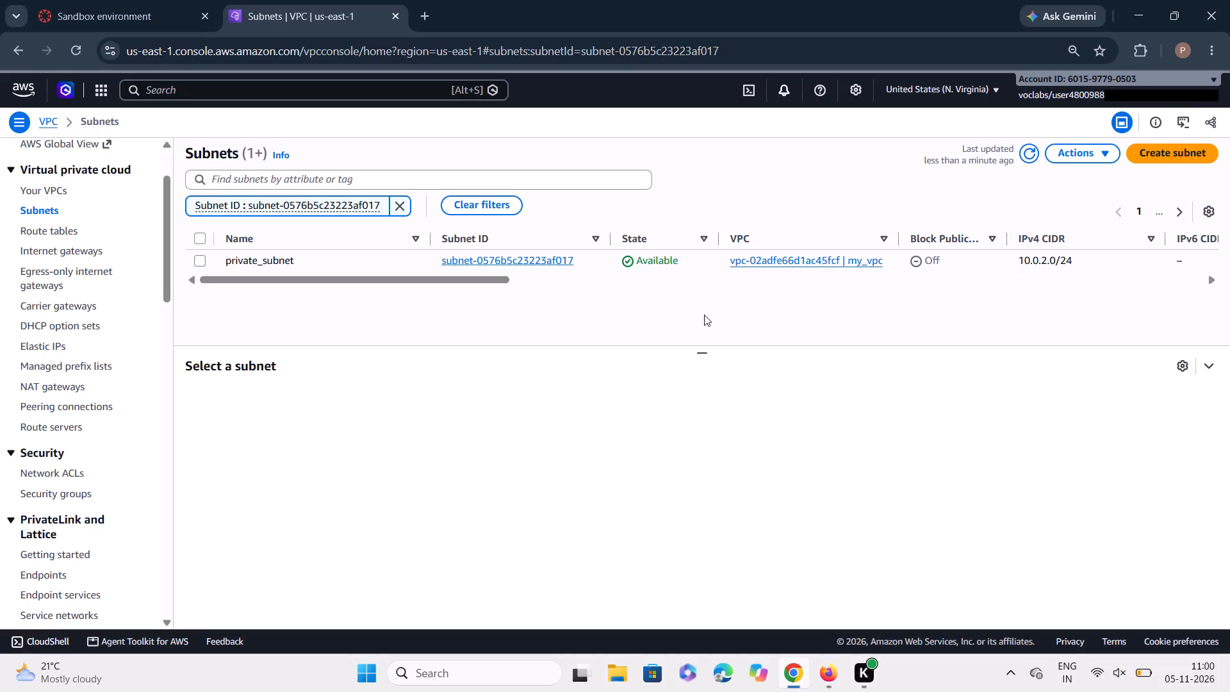
scroll(694, 305, up, 4)
scroll(694, 305, down, 1)
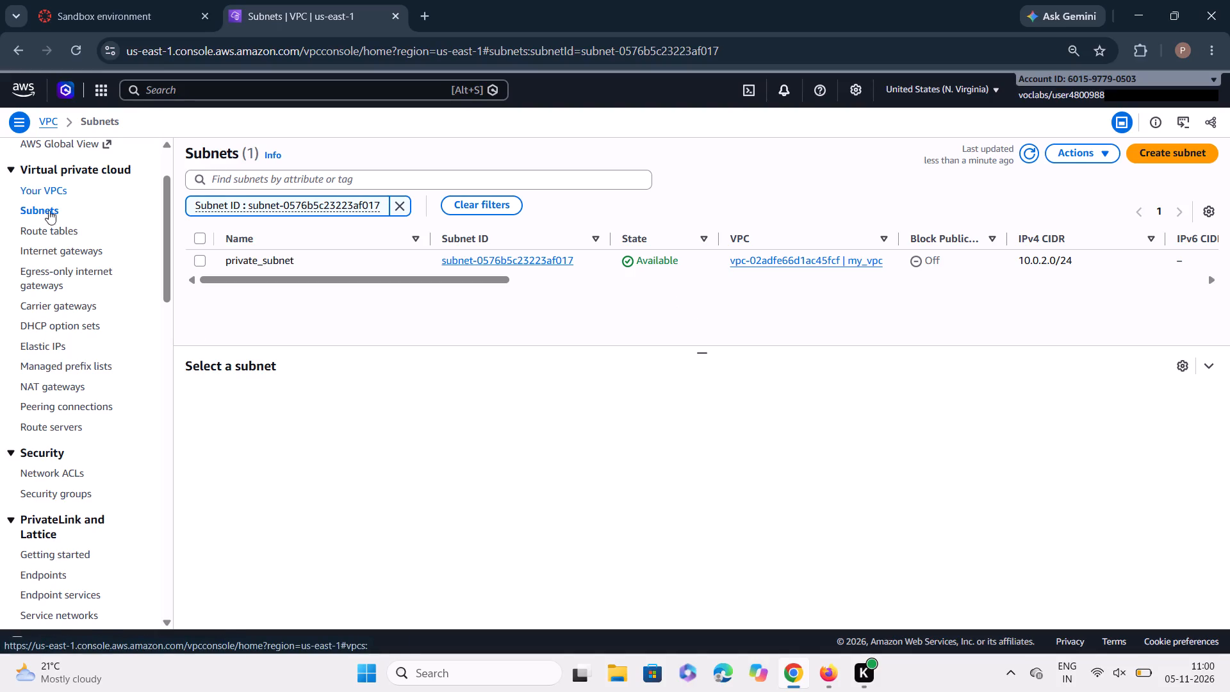
Create a route table named my_route in the my_vpc VPC.
click(56, 233)
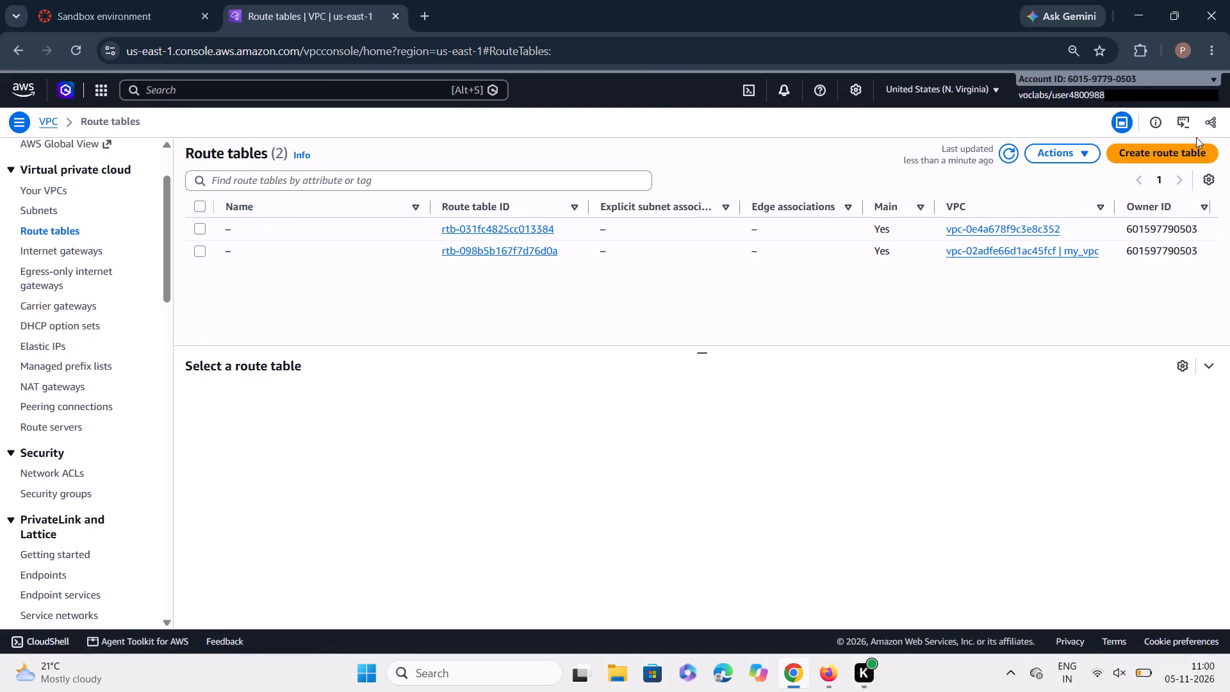
click(1195, 154)
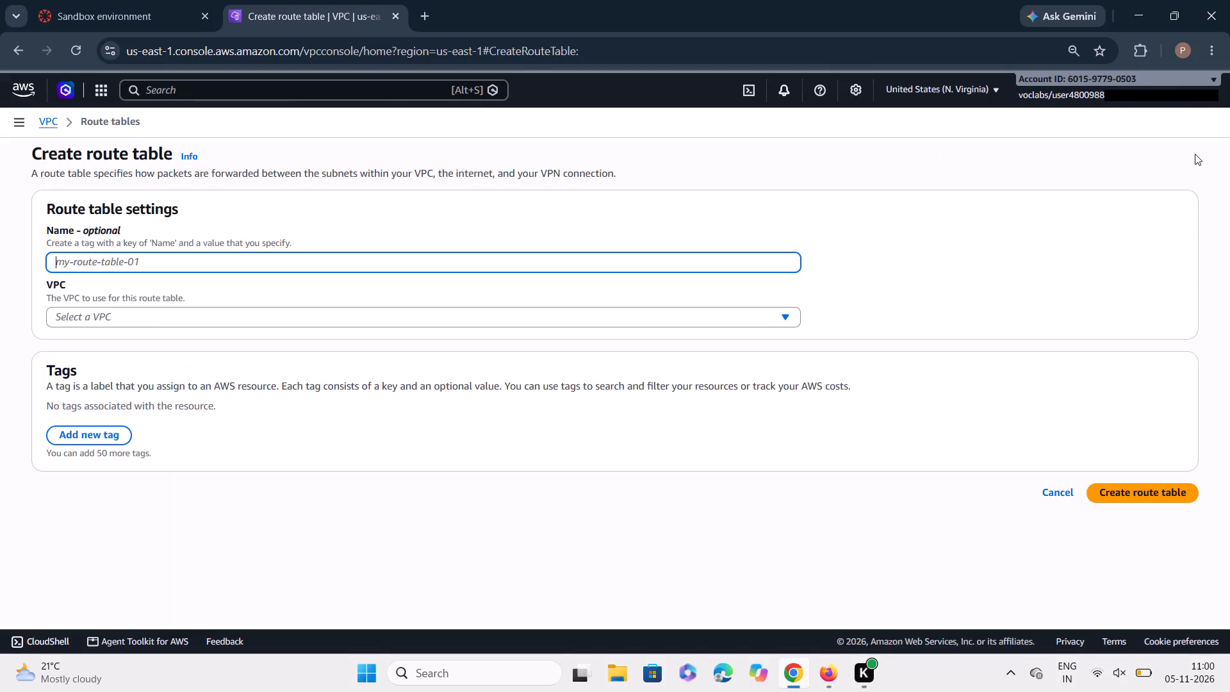
click(510, 252)
text(my)
text(_route)
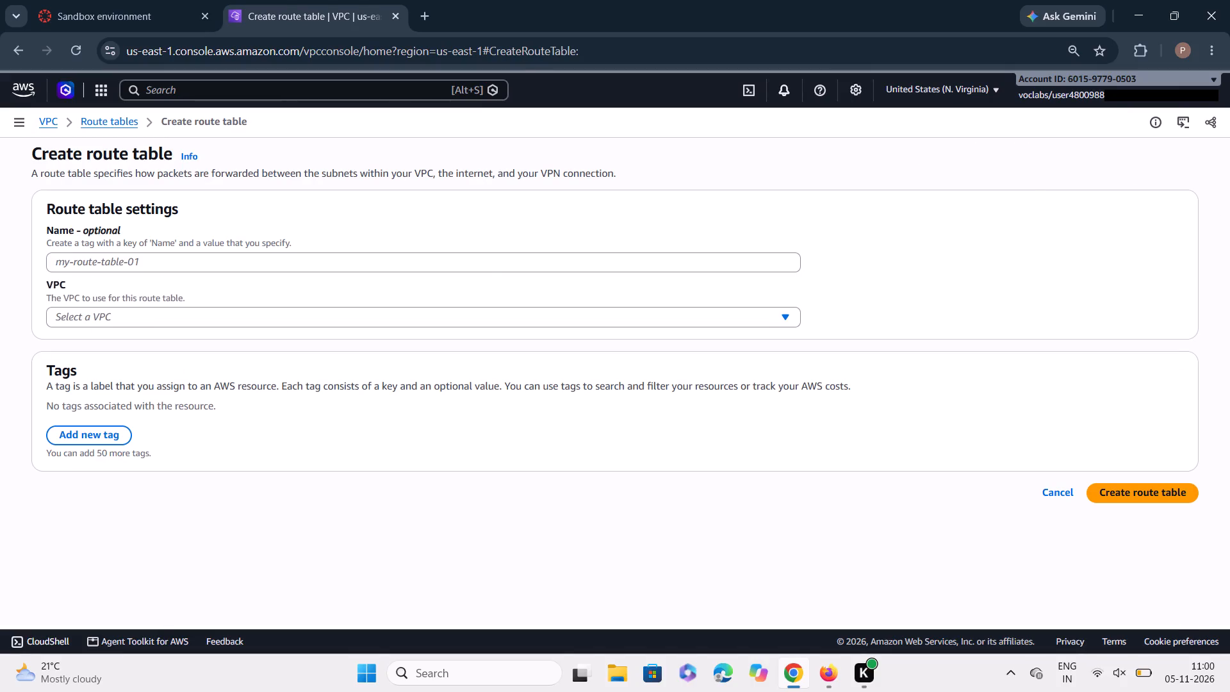
click(471, 268)
text(my_route)
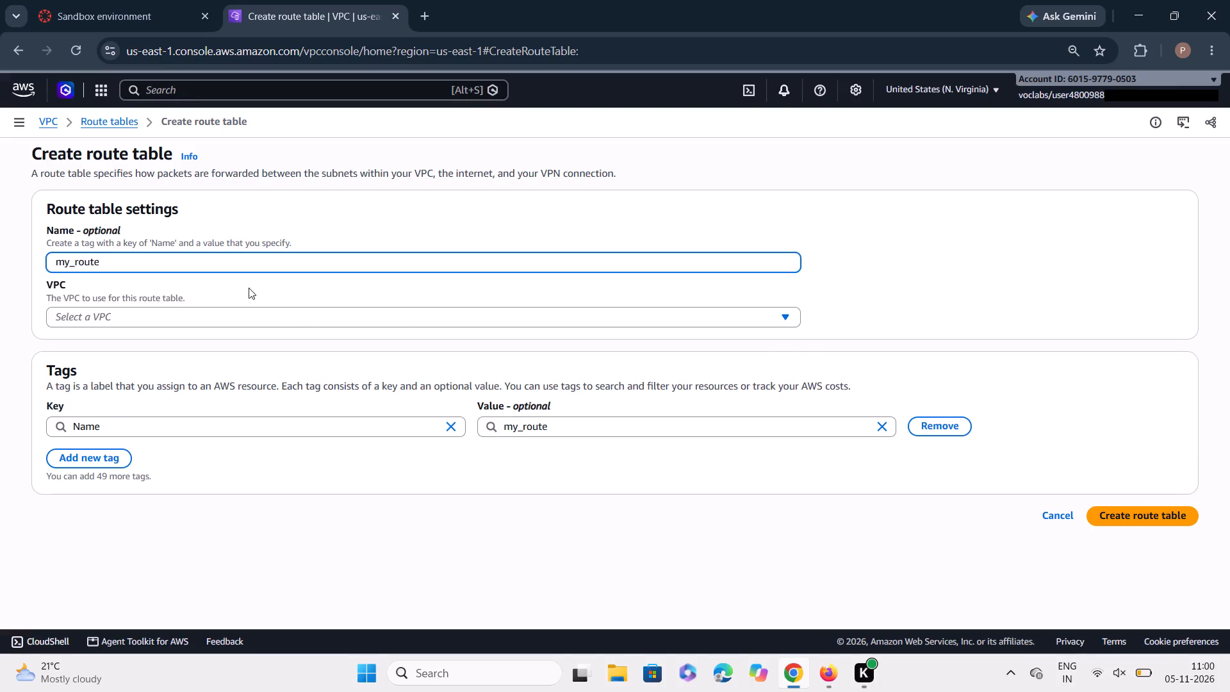
click(249, 308)
click(259, 372)
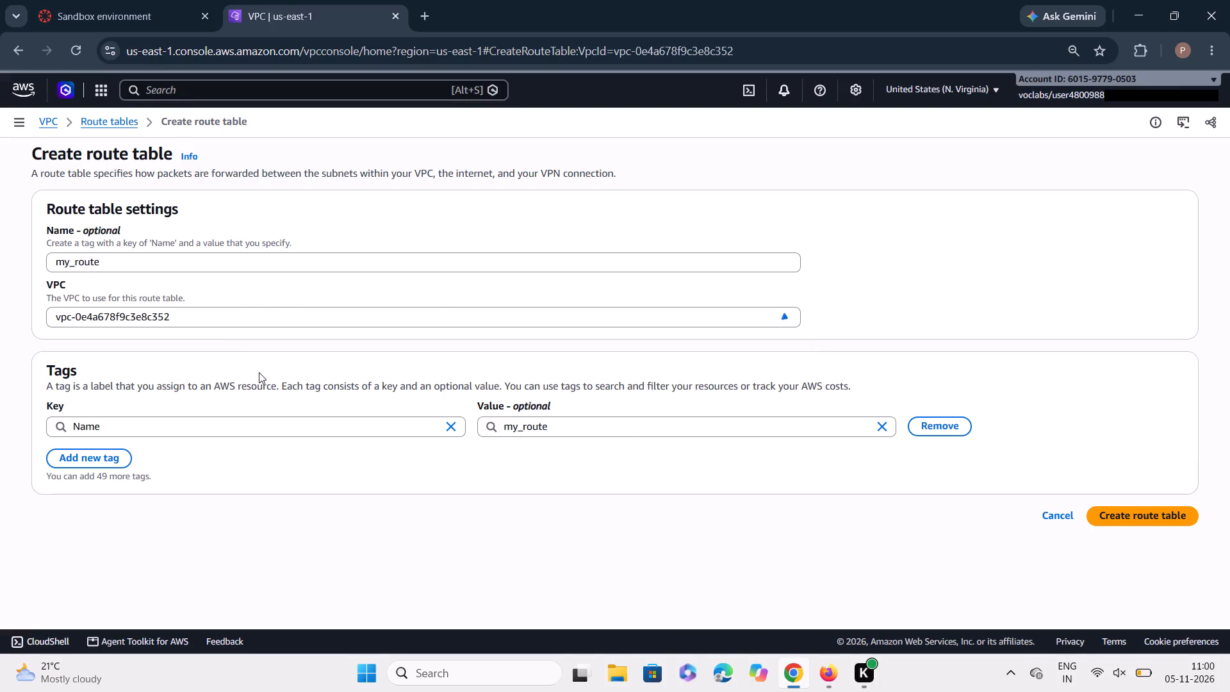
click(213, 318)
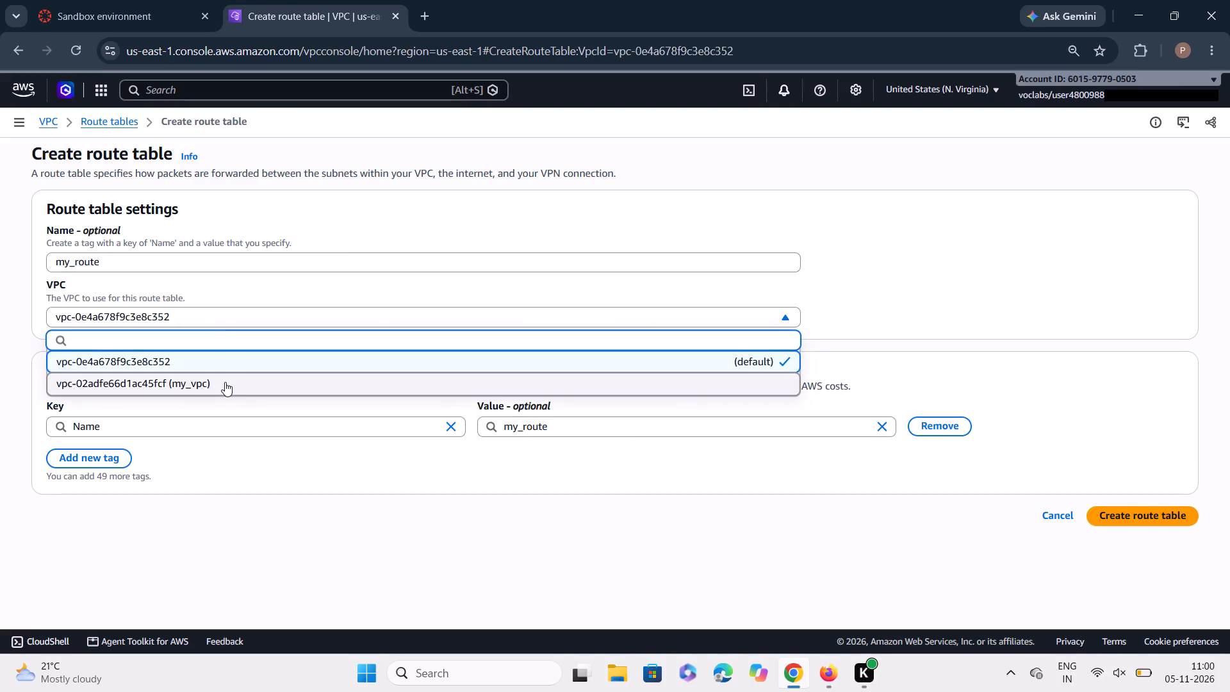
click(225, 382)
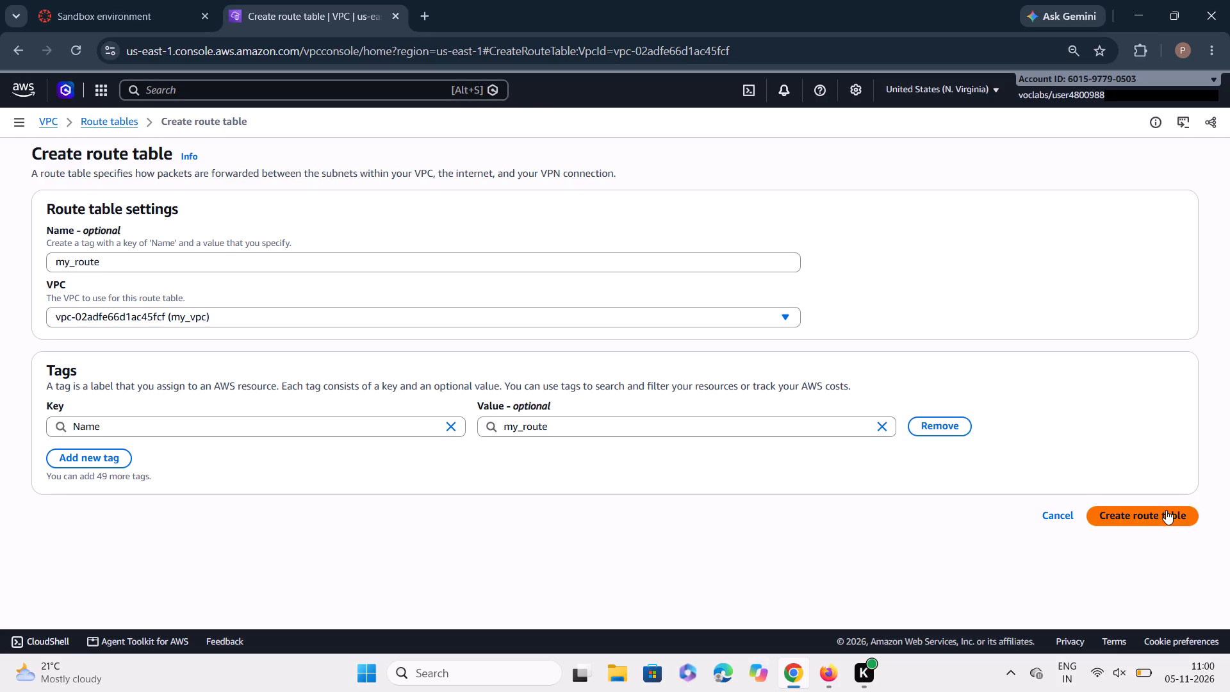
click(1166, 510)
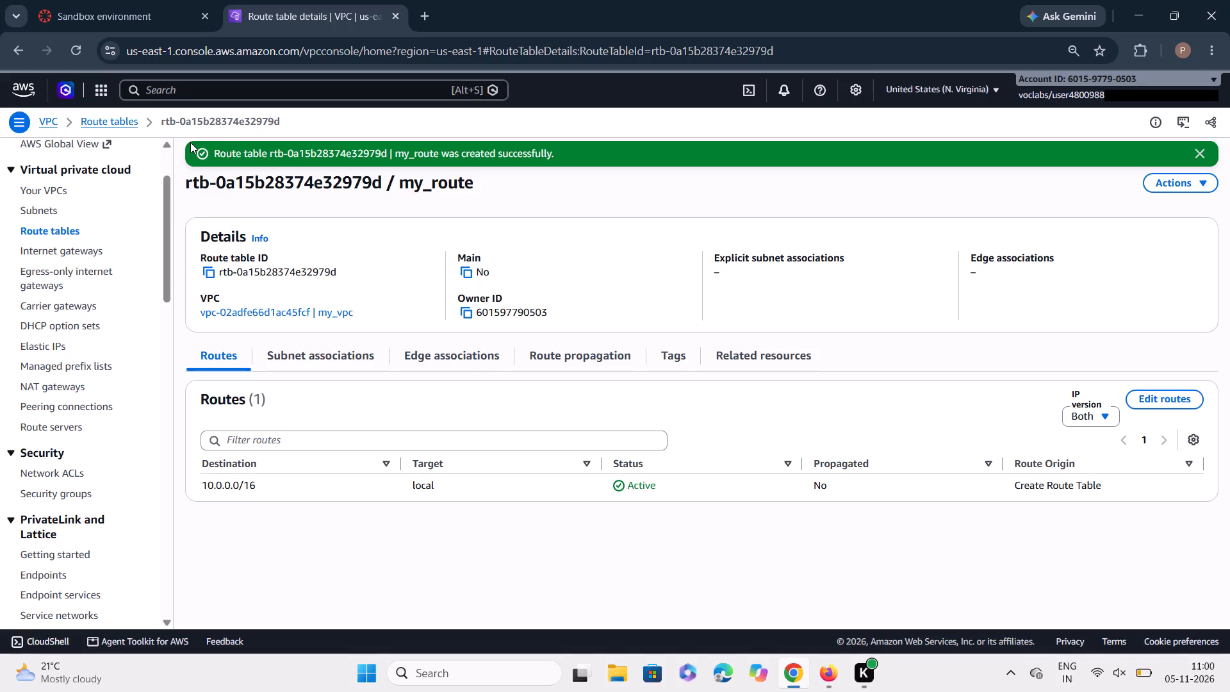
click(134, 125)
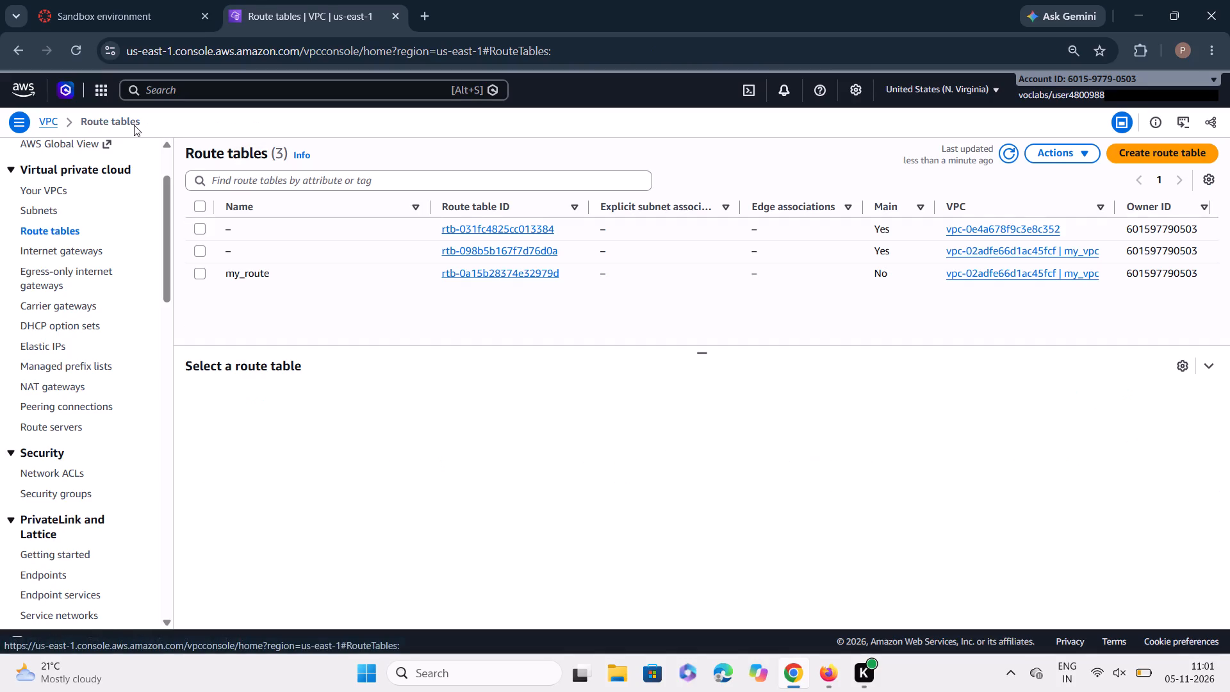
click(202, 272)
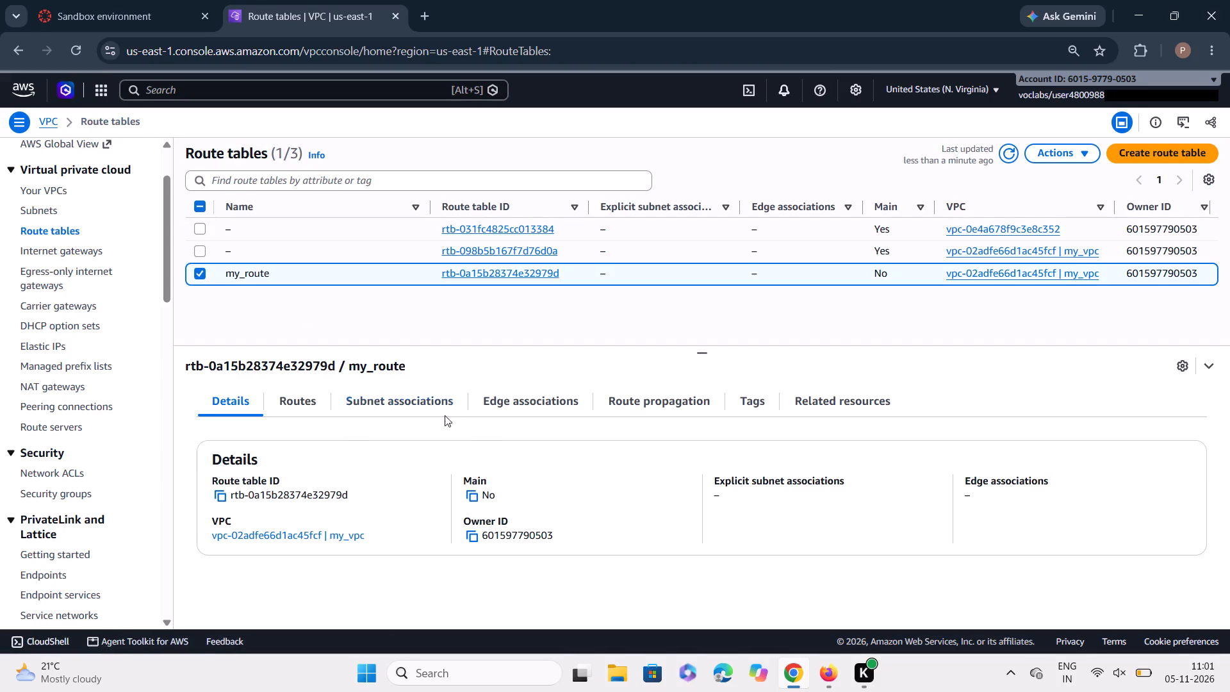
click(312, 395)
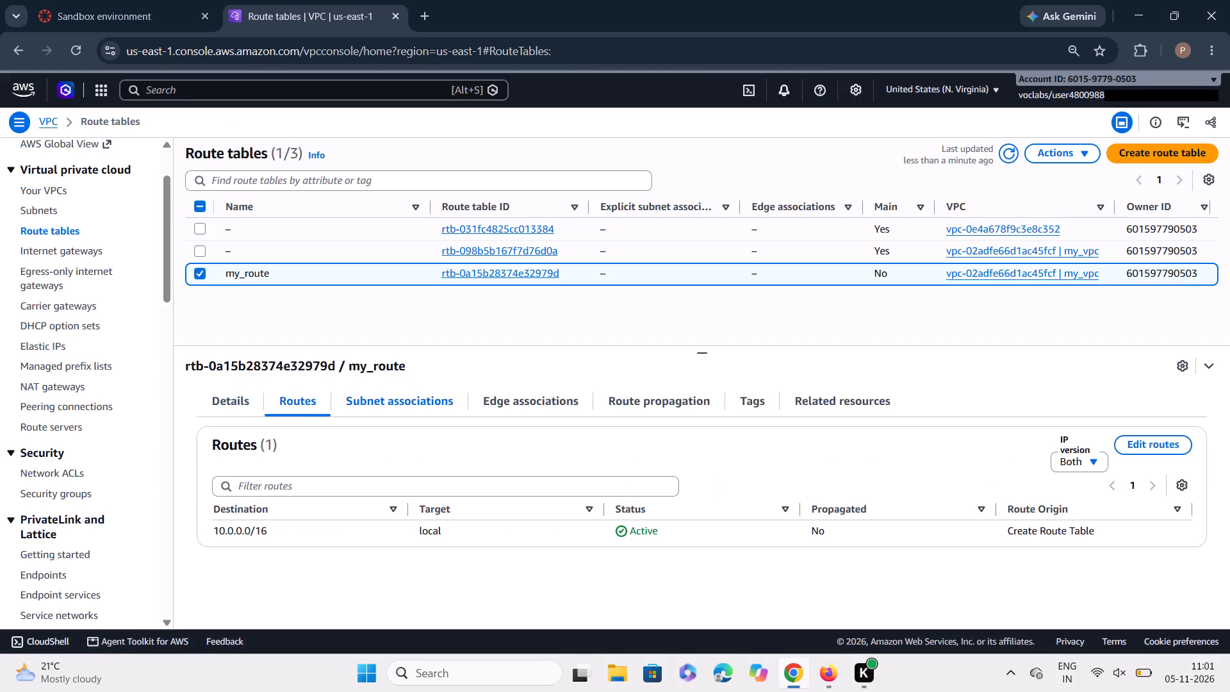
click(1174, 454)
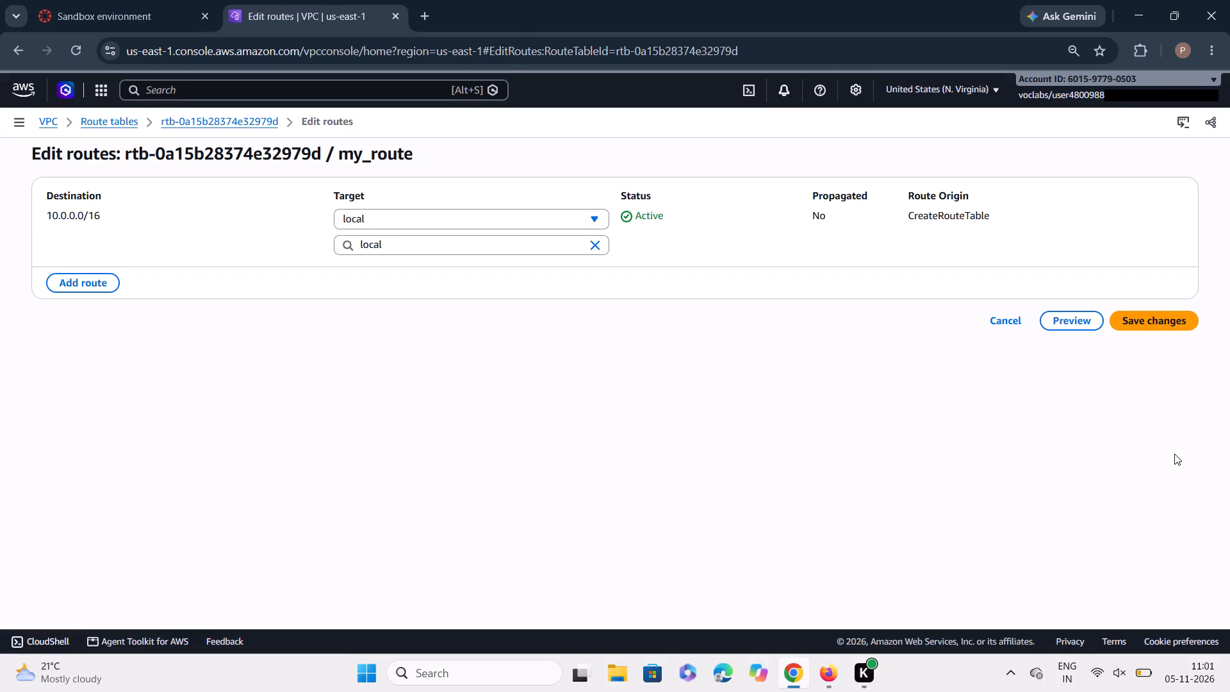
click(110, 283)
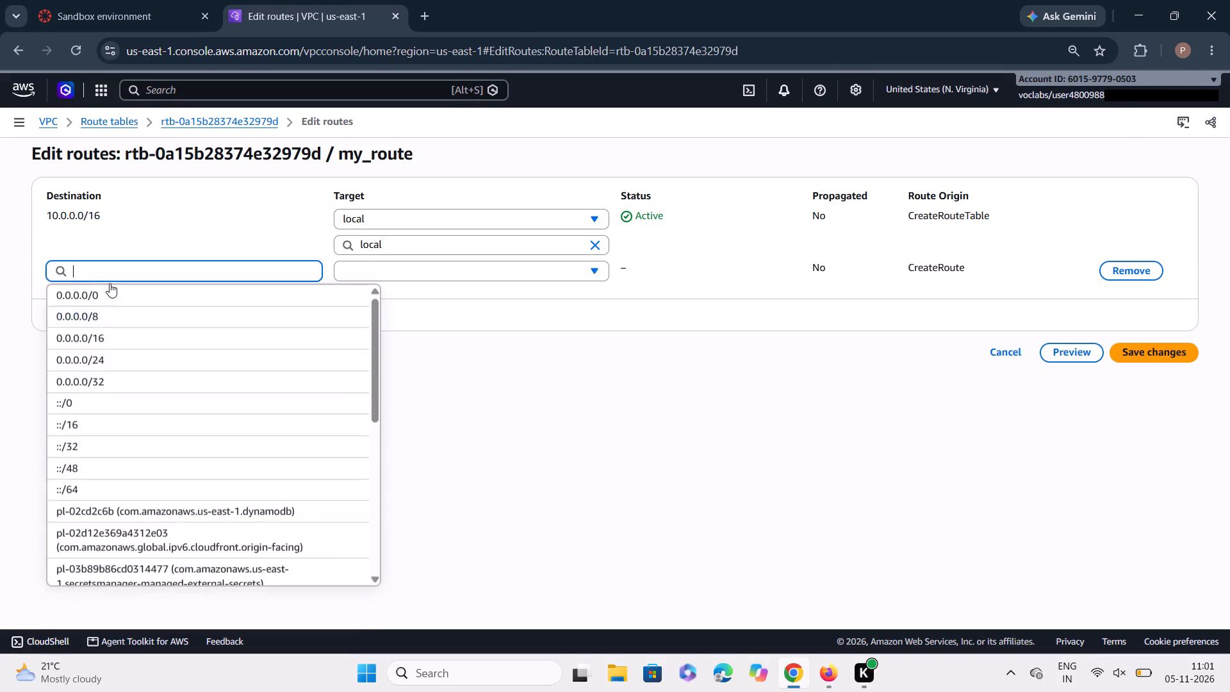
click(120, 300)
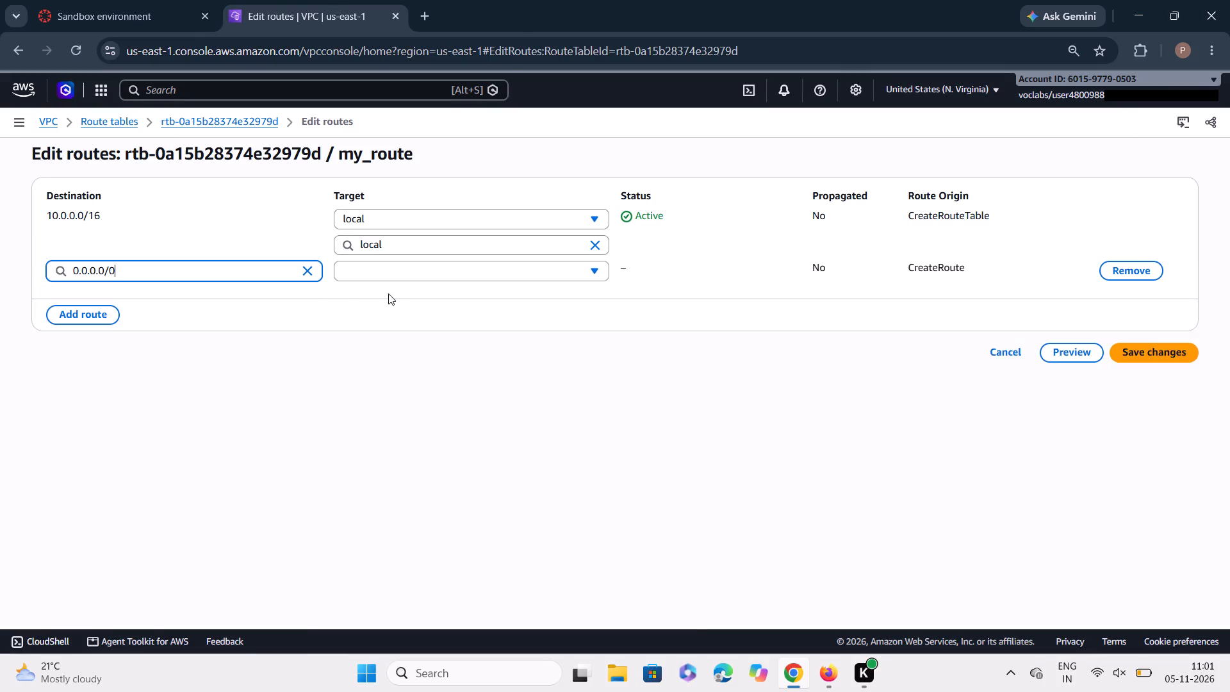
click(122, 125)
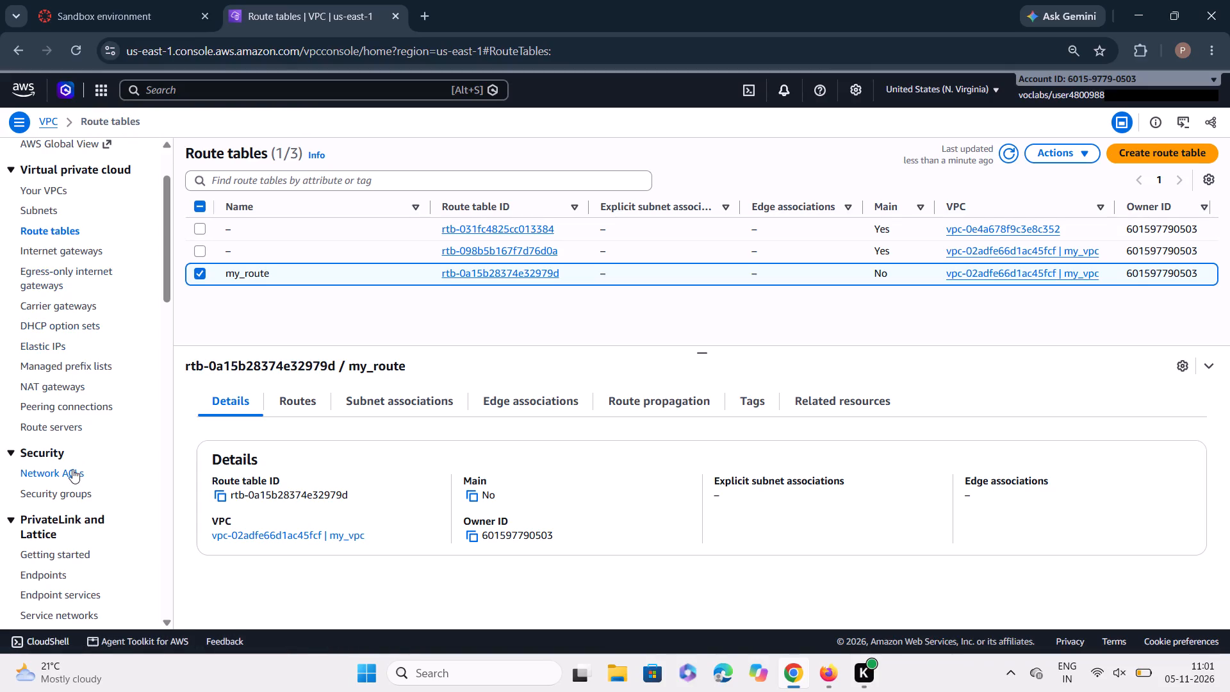
Create an internet gateway named my_igw.
scroll(72, 473, down, 1)
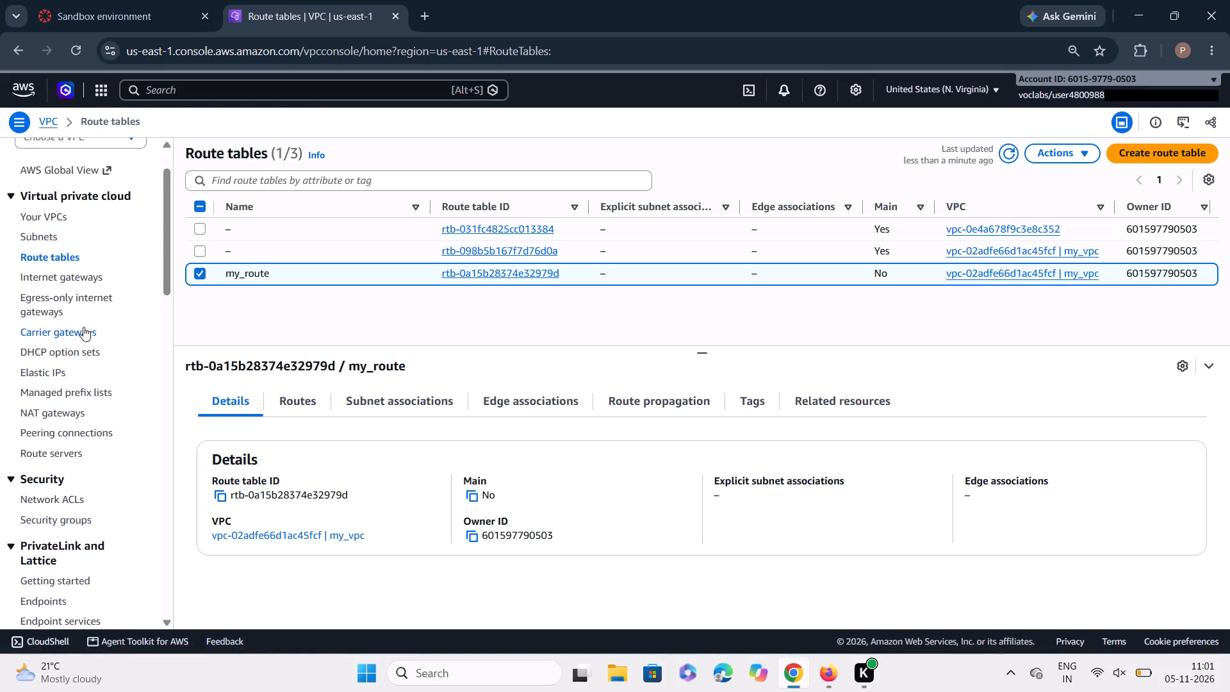
click(80, 281)
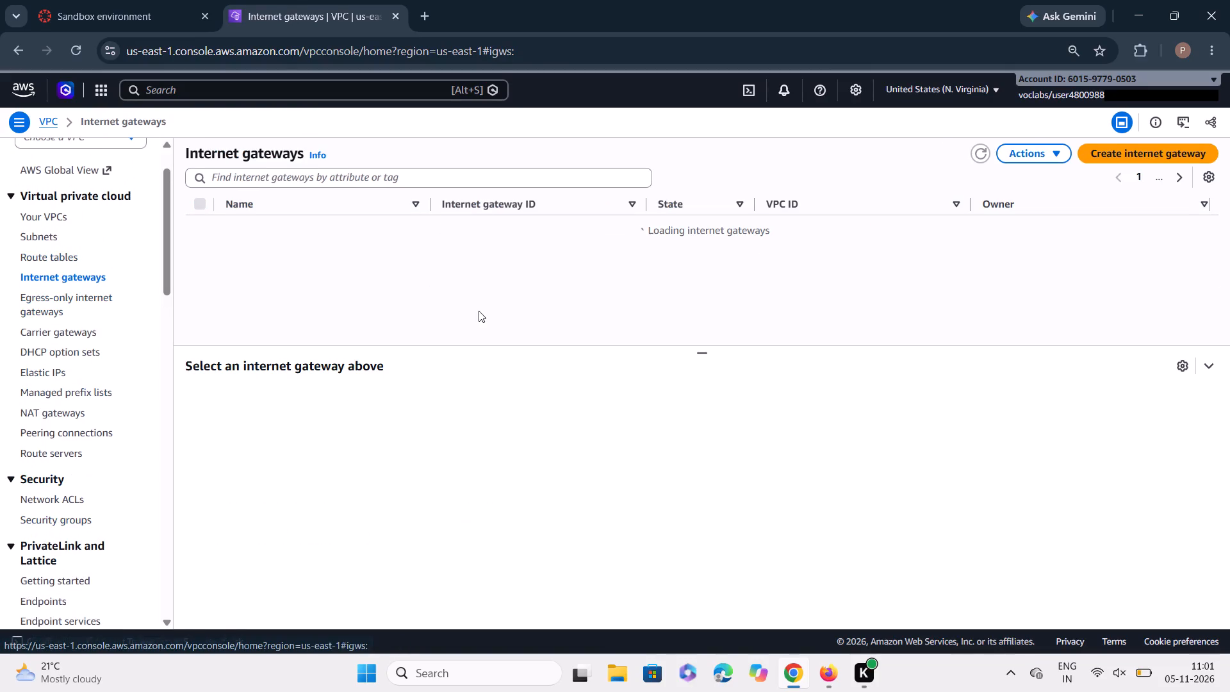
click(1179, 153)
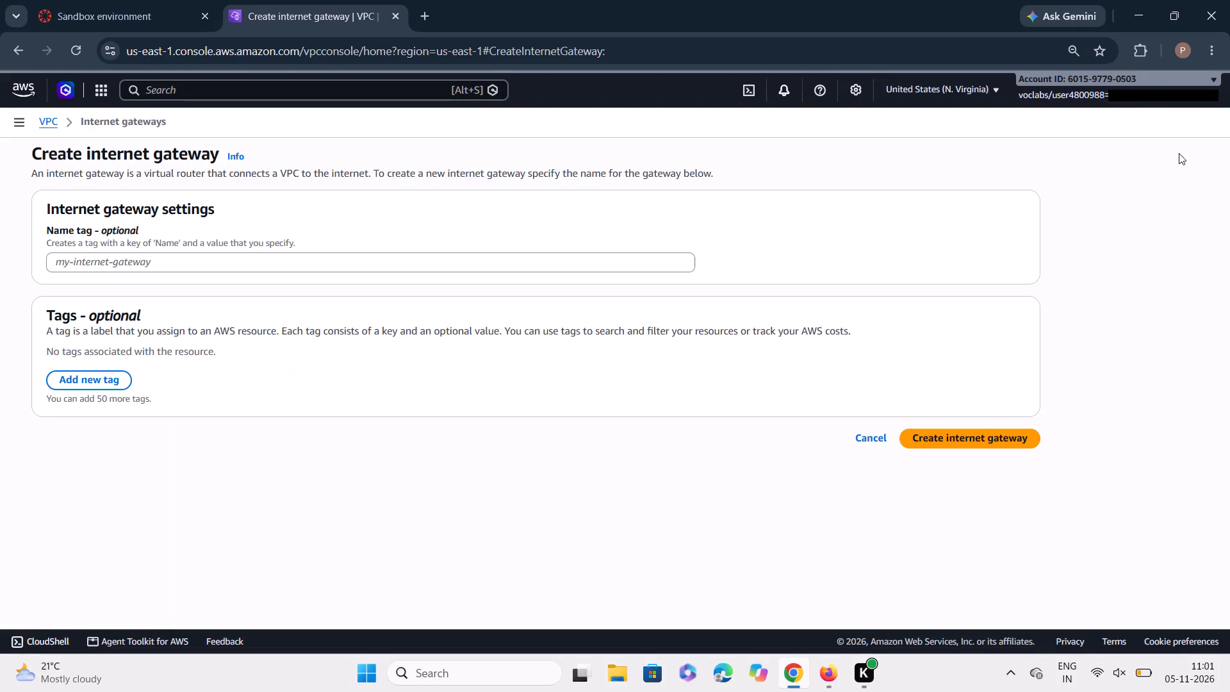
click(643, 258)
text(my_igw)
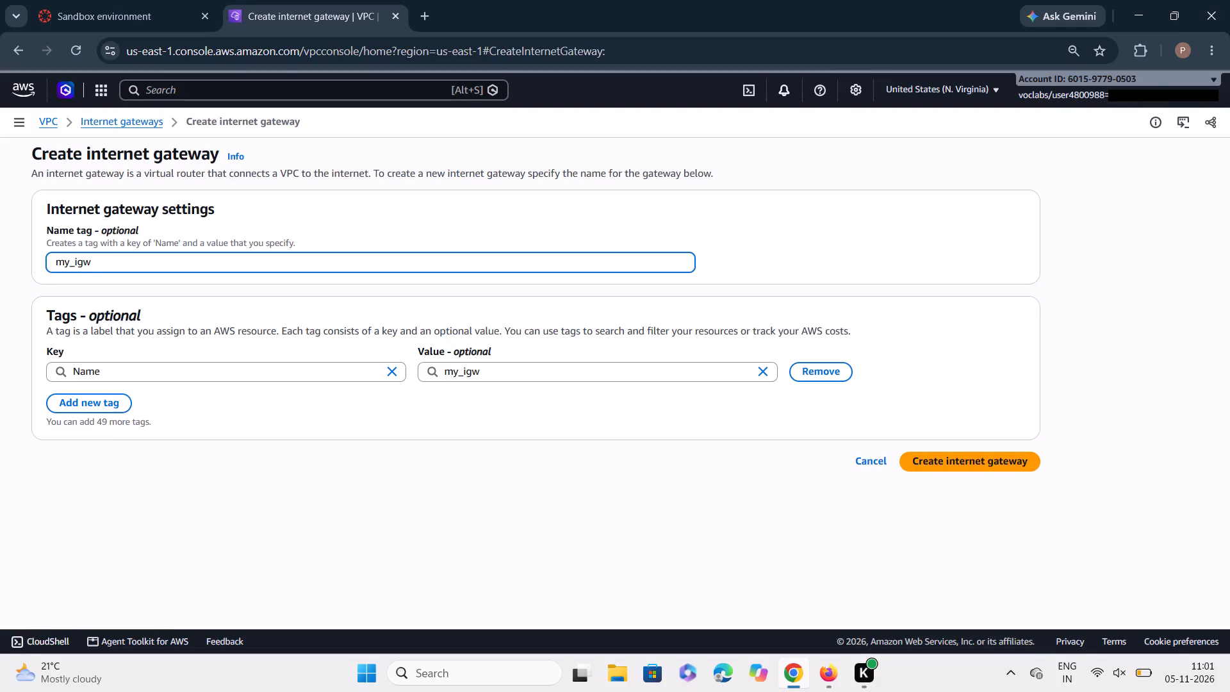
click(990, 466)
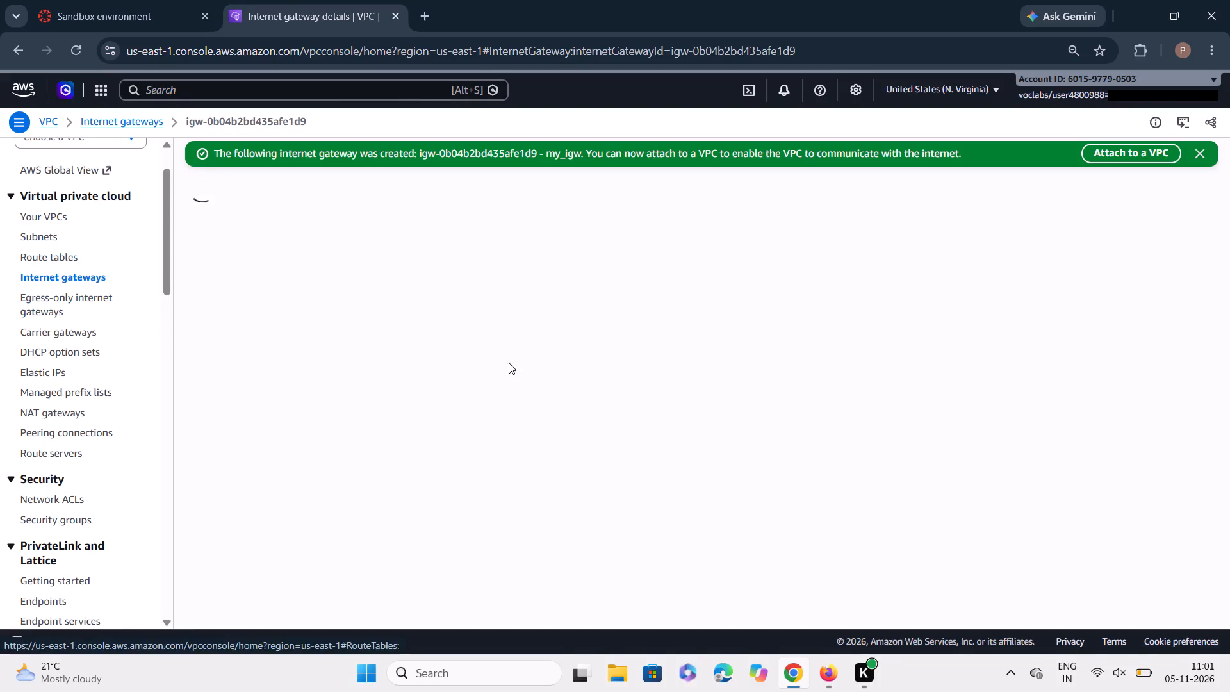
scroll(553, 397, down, 1)
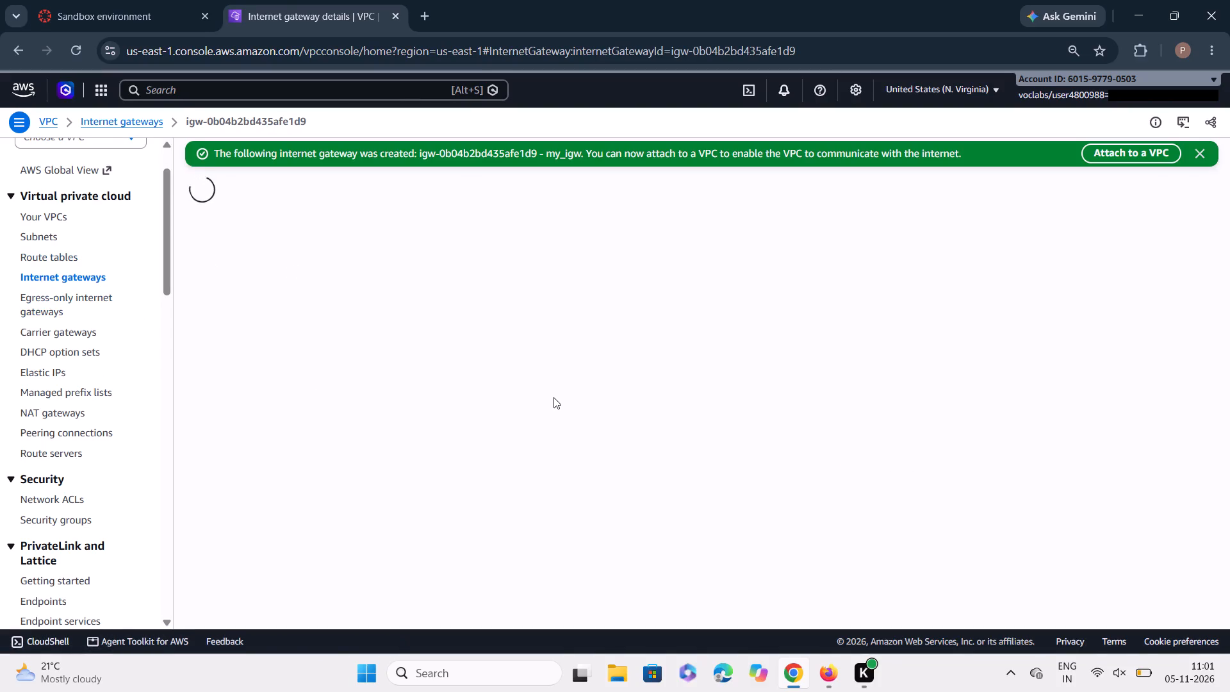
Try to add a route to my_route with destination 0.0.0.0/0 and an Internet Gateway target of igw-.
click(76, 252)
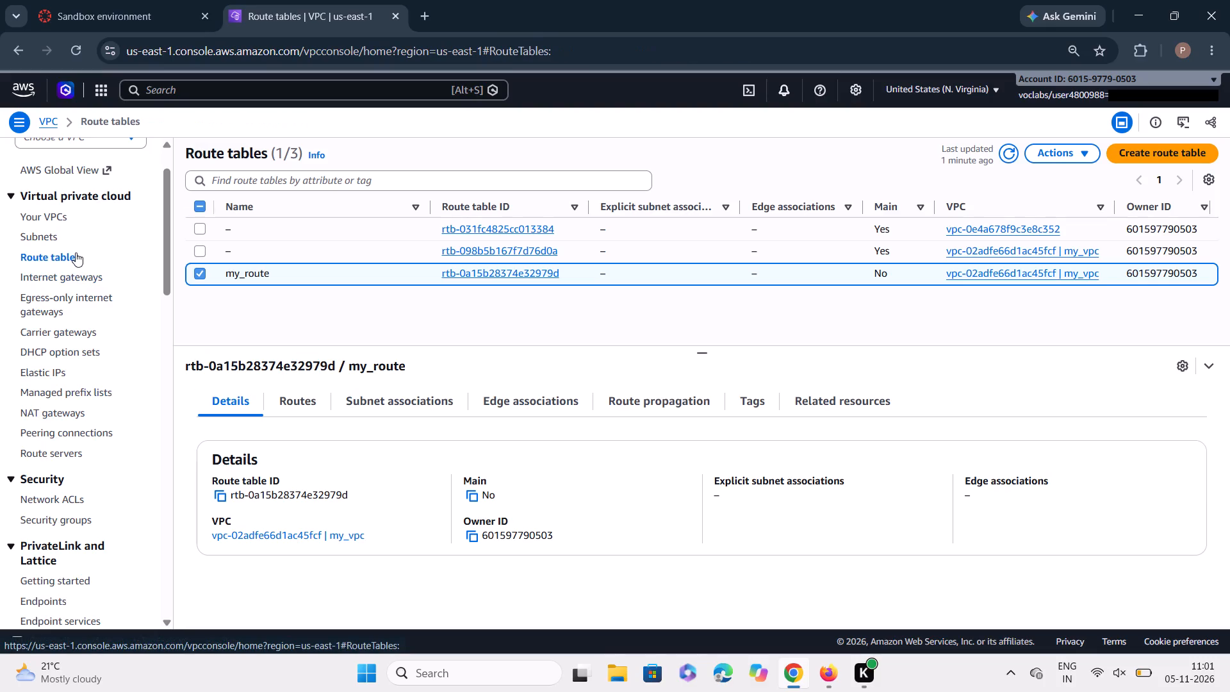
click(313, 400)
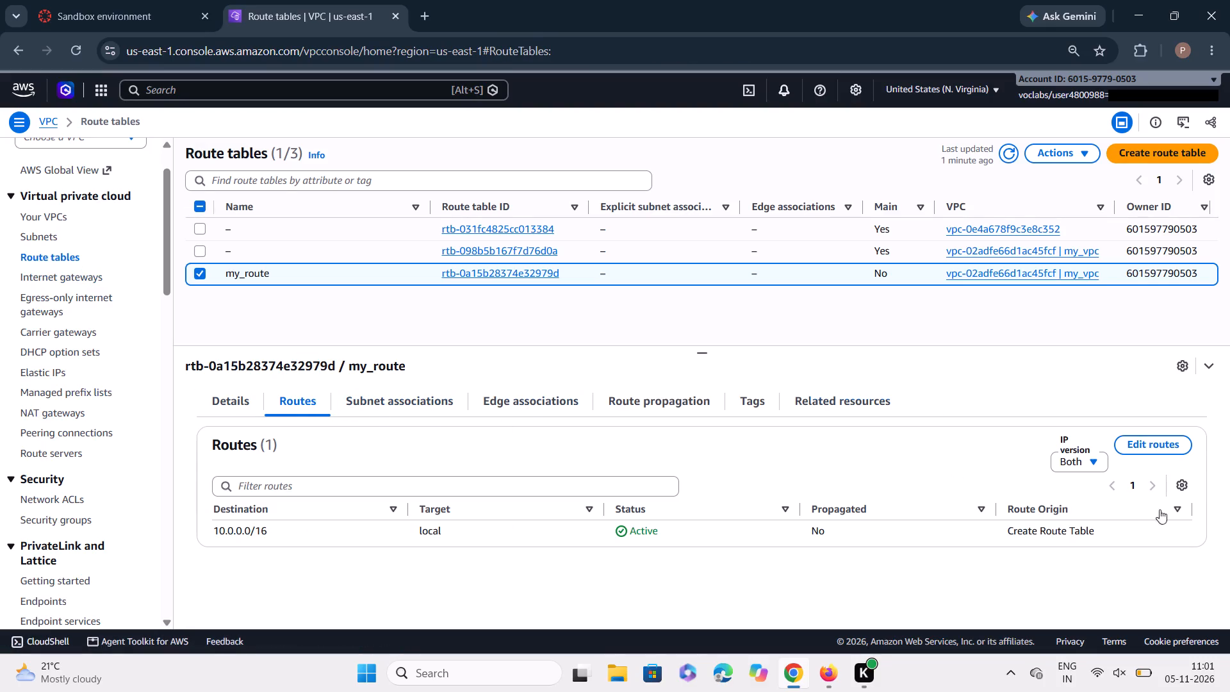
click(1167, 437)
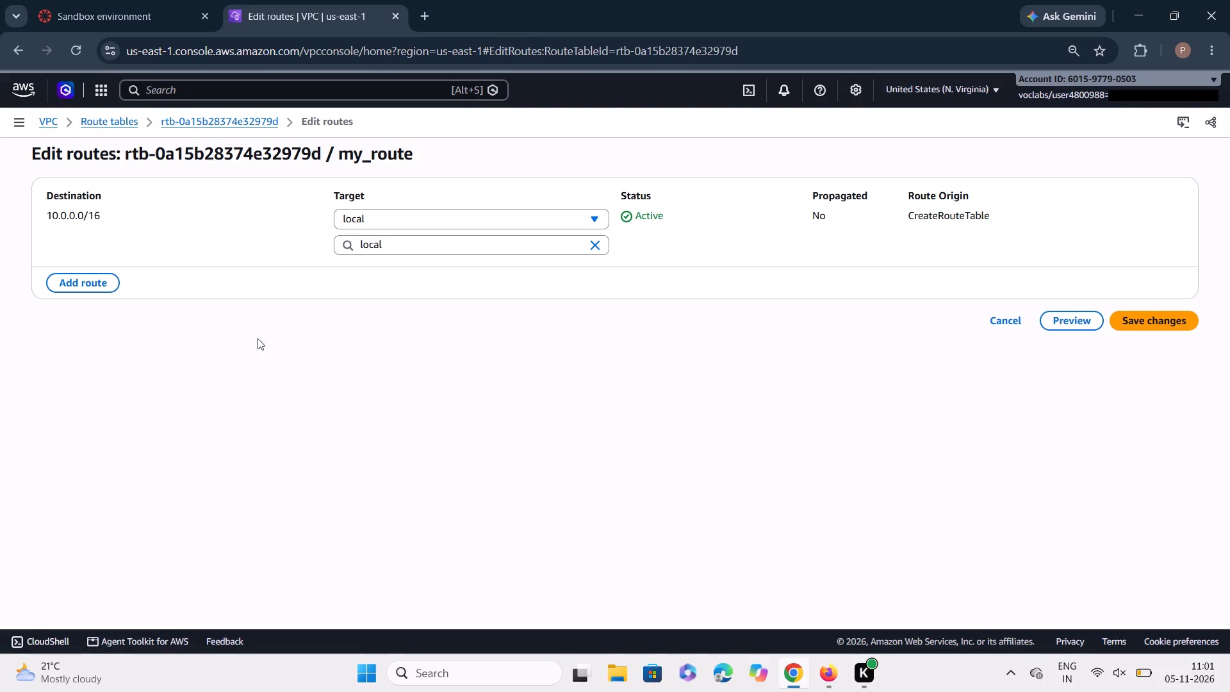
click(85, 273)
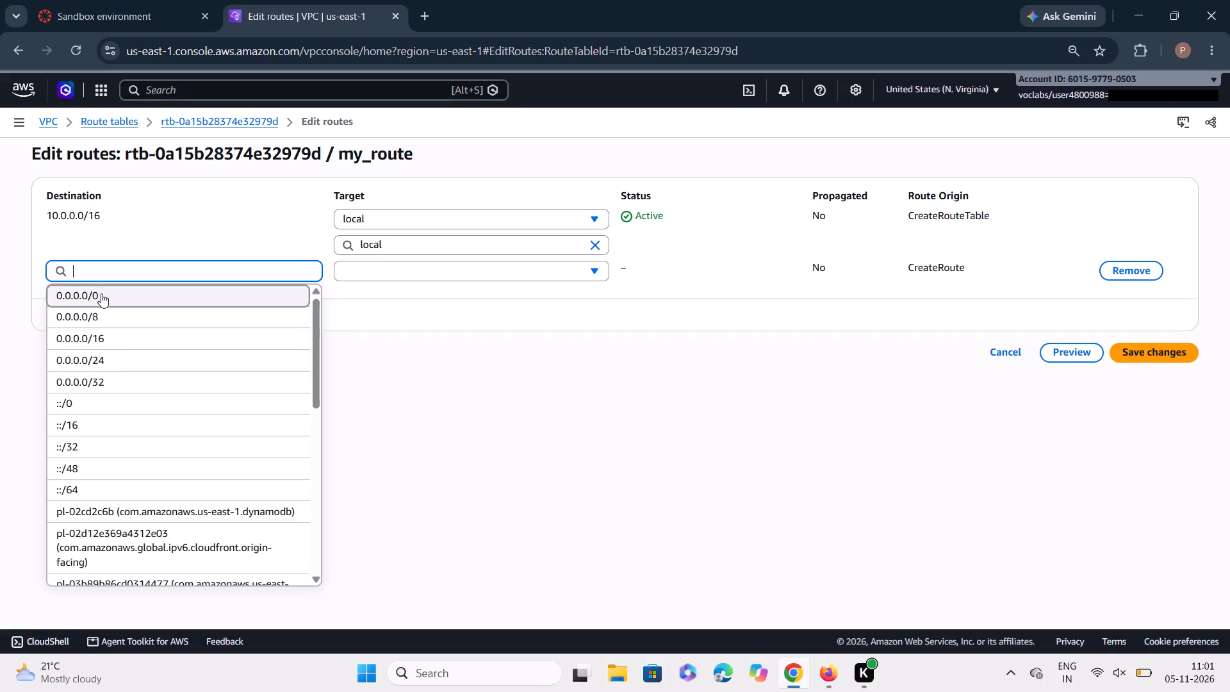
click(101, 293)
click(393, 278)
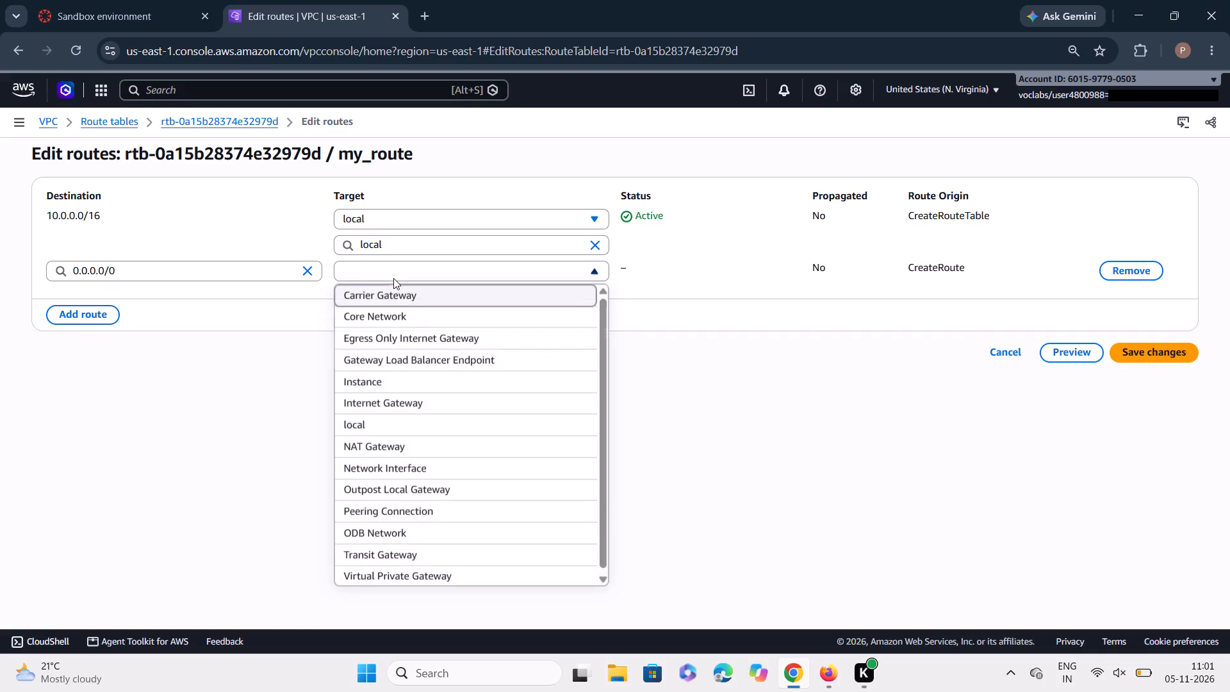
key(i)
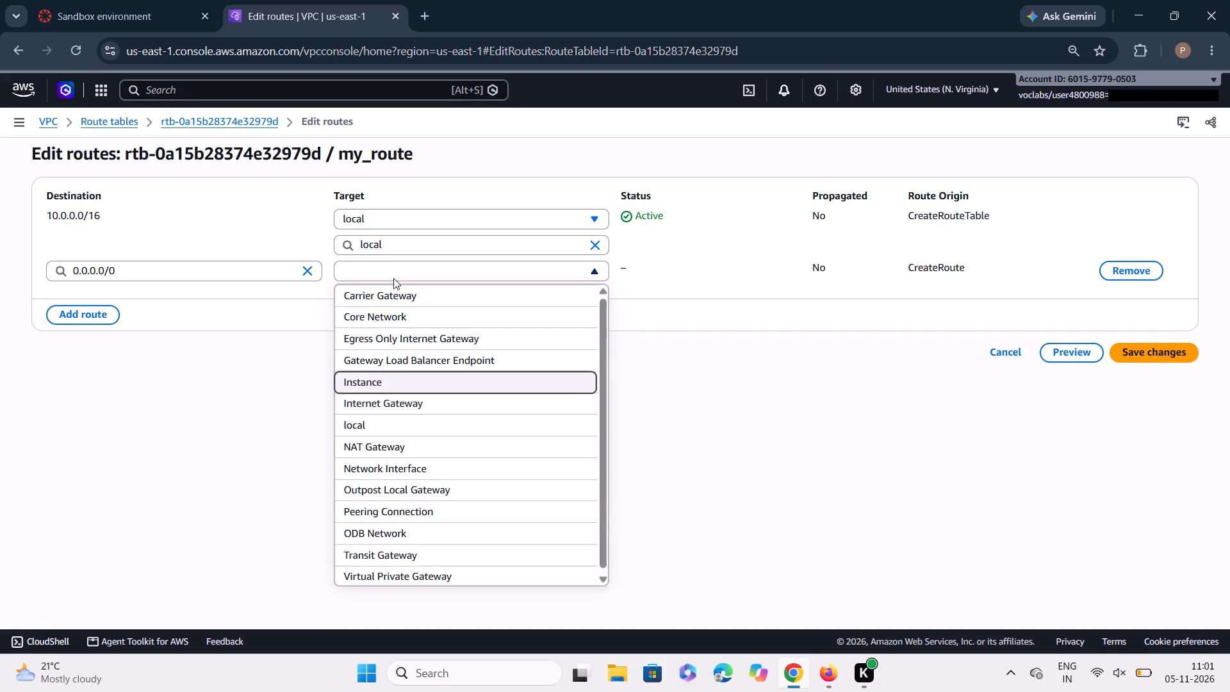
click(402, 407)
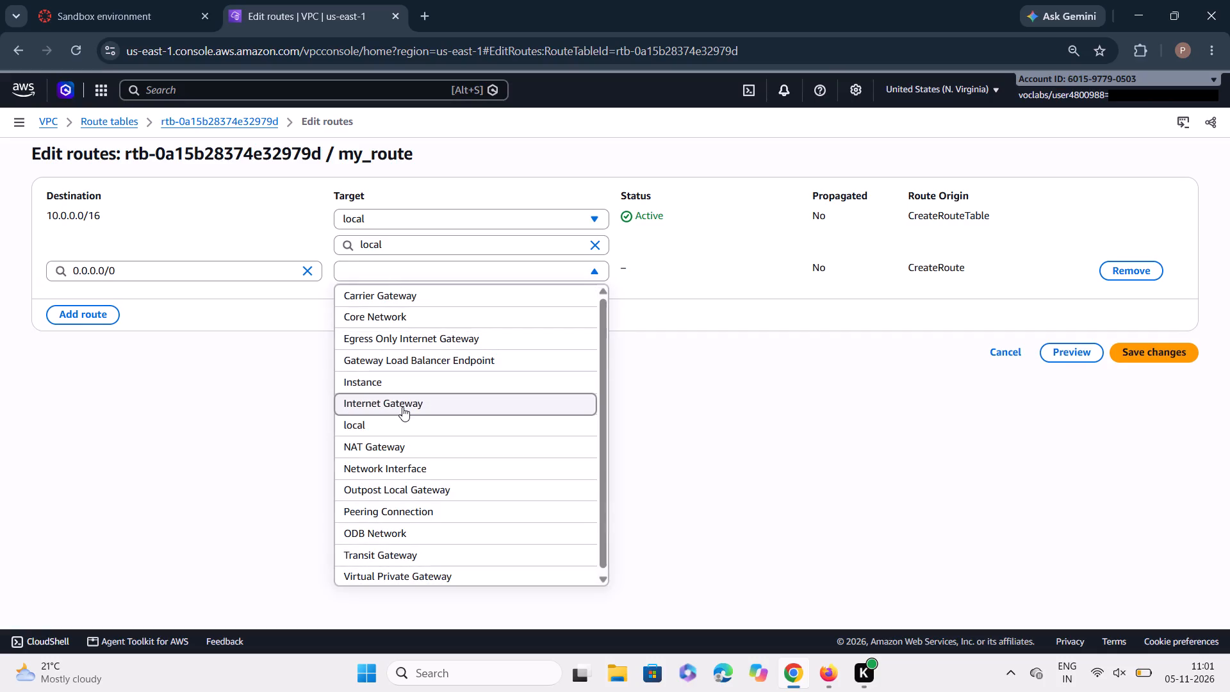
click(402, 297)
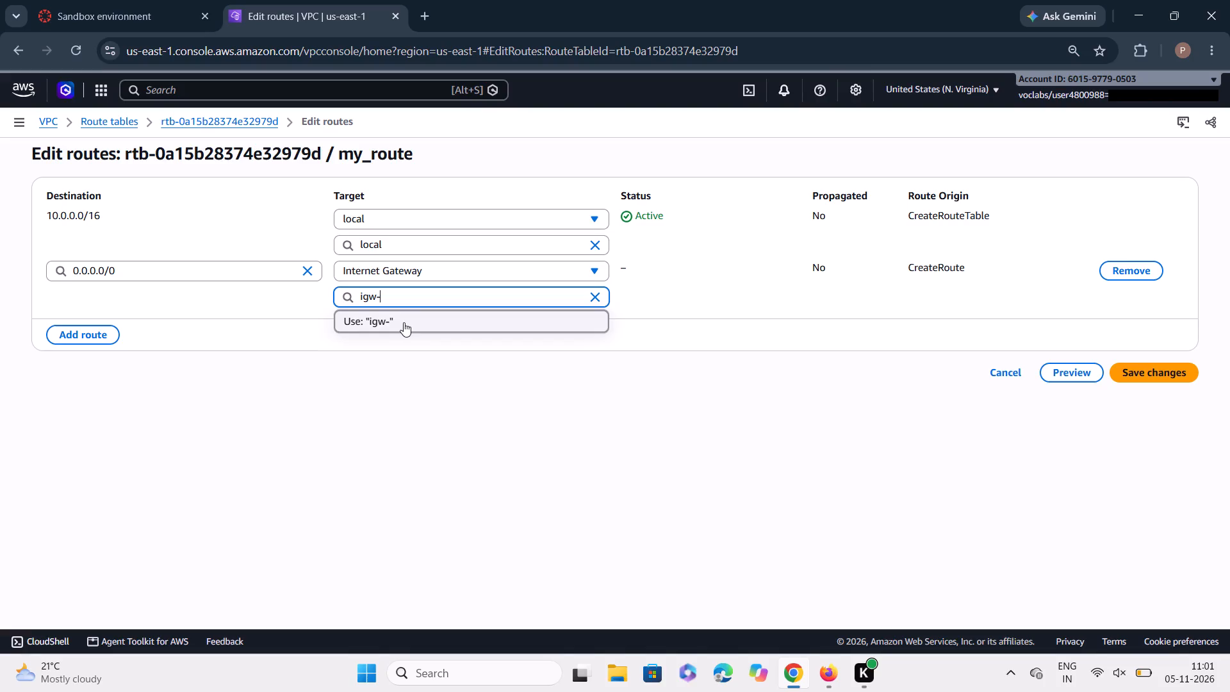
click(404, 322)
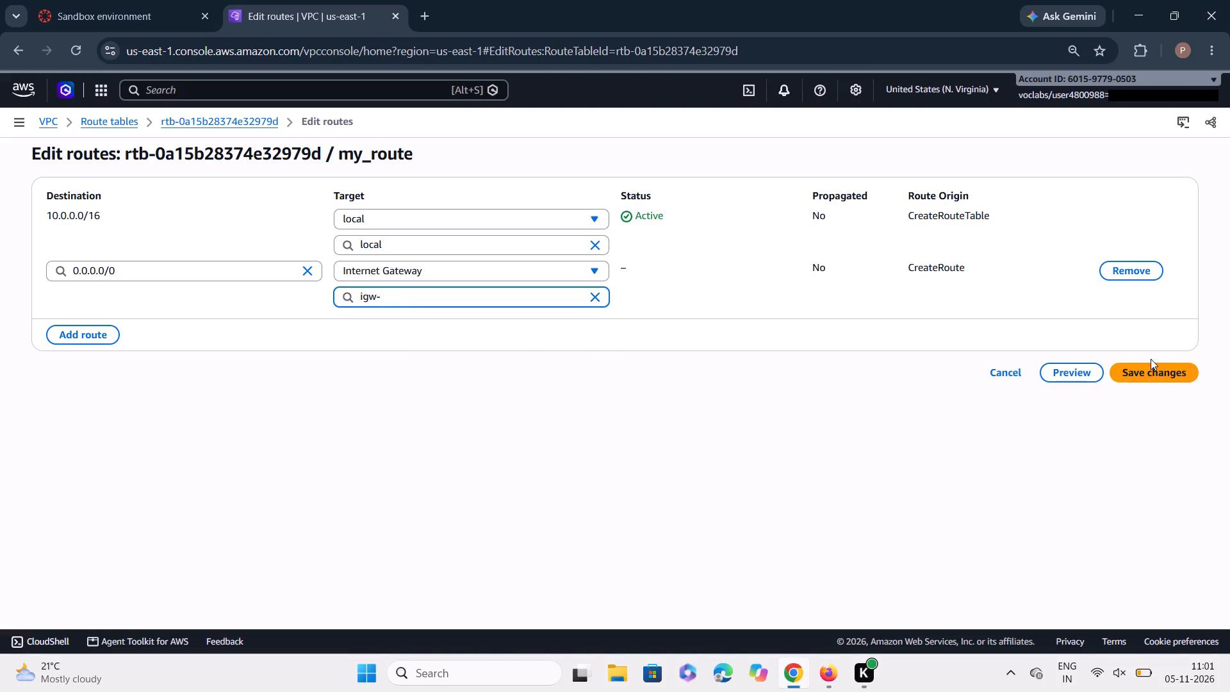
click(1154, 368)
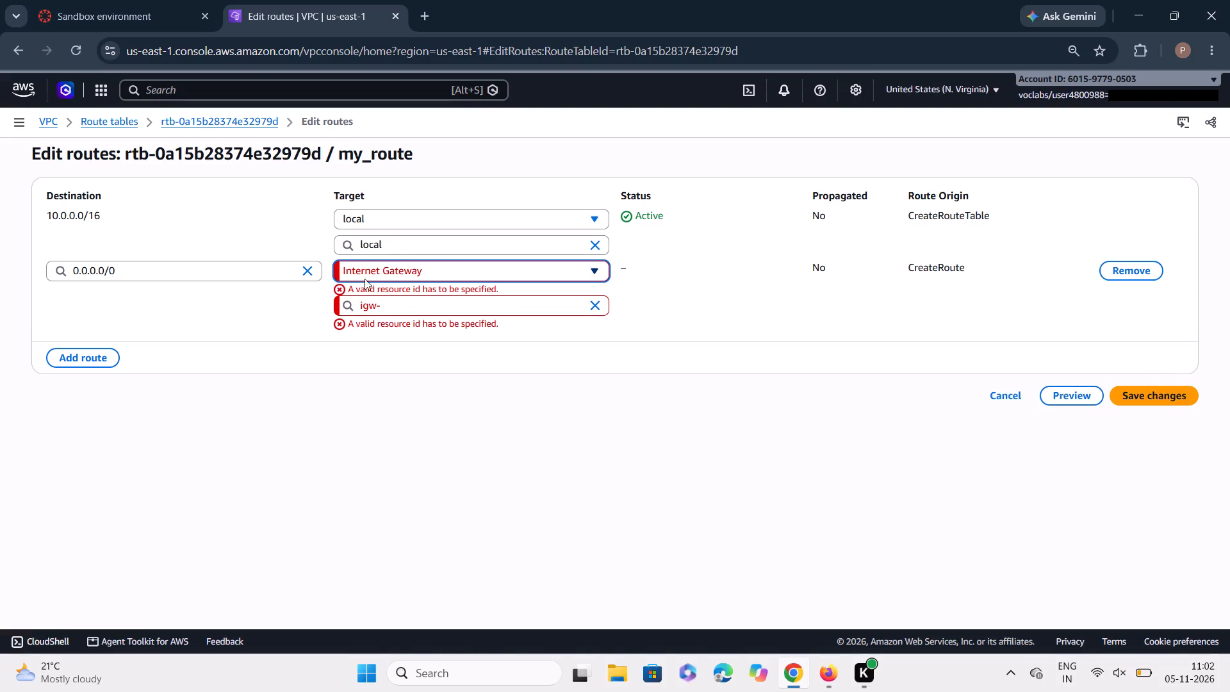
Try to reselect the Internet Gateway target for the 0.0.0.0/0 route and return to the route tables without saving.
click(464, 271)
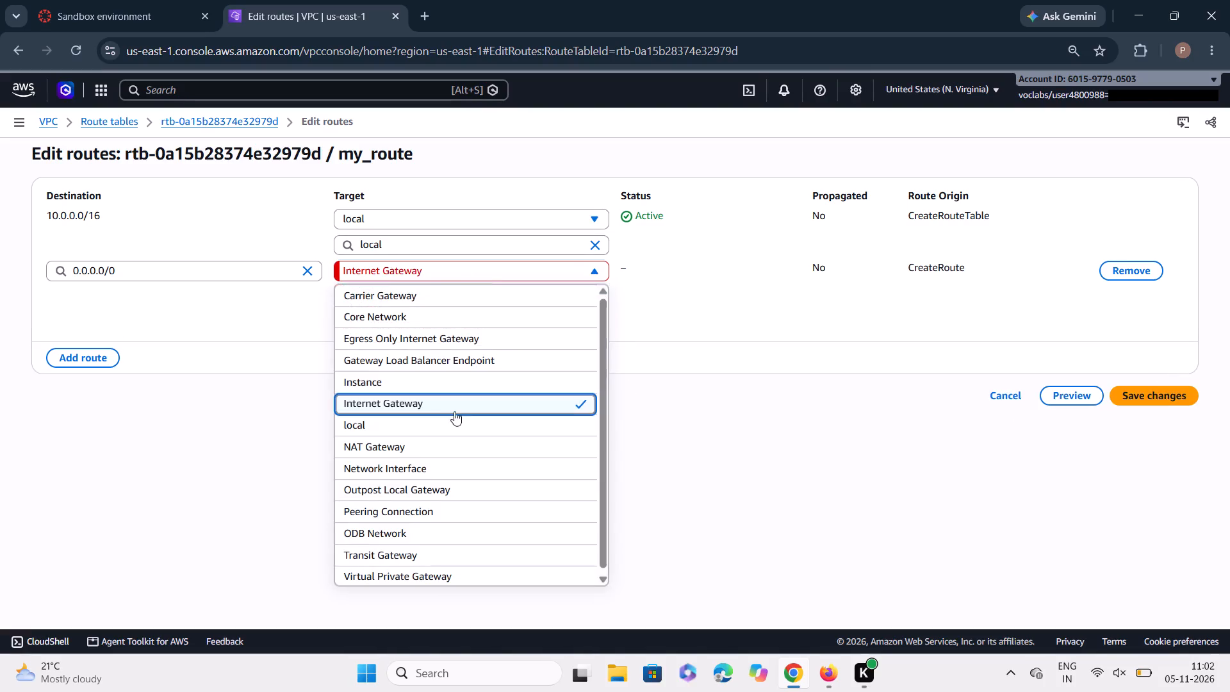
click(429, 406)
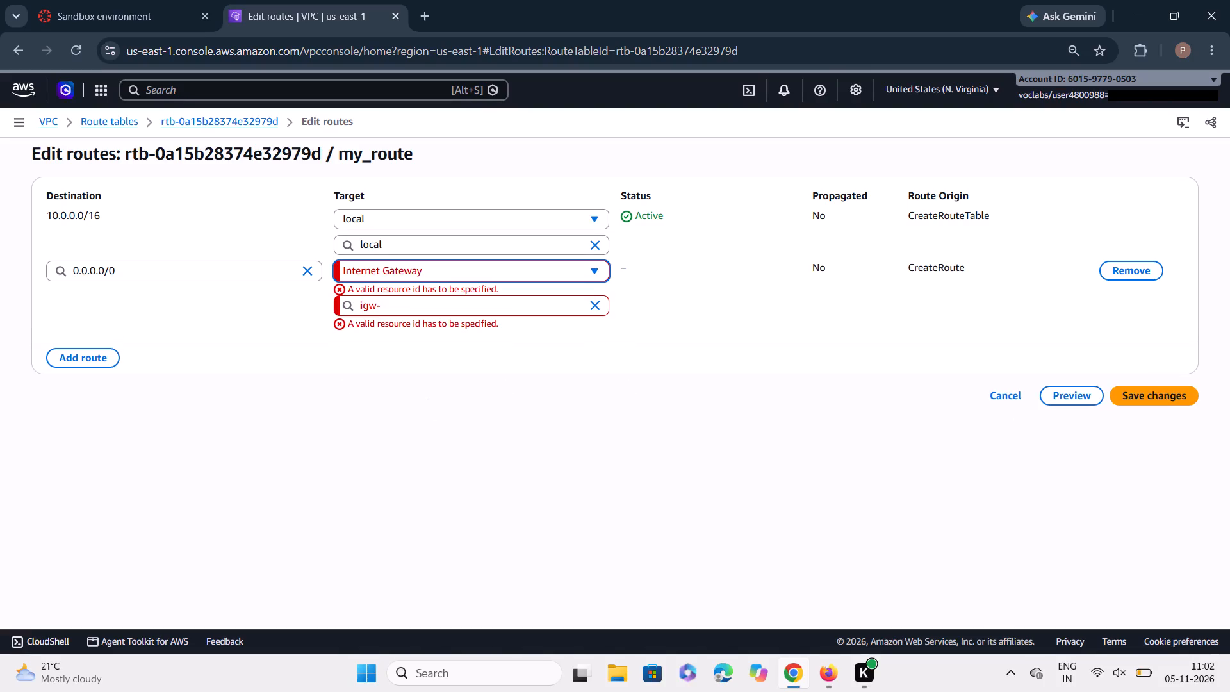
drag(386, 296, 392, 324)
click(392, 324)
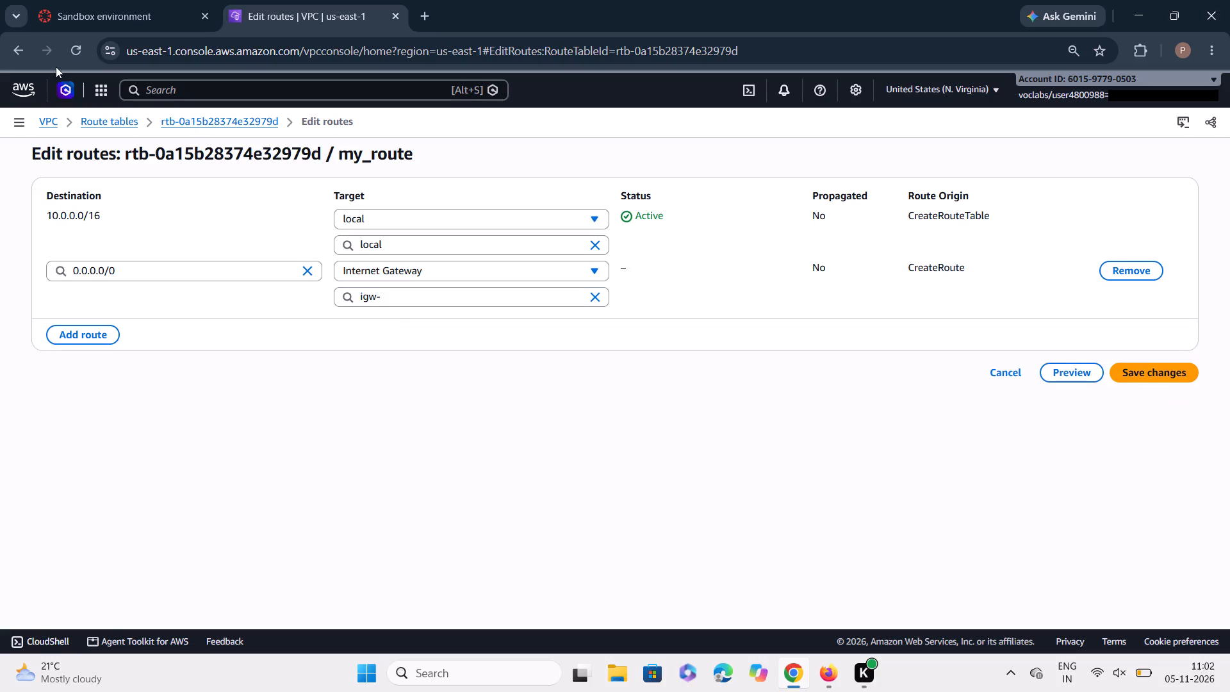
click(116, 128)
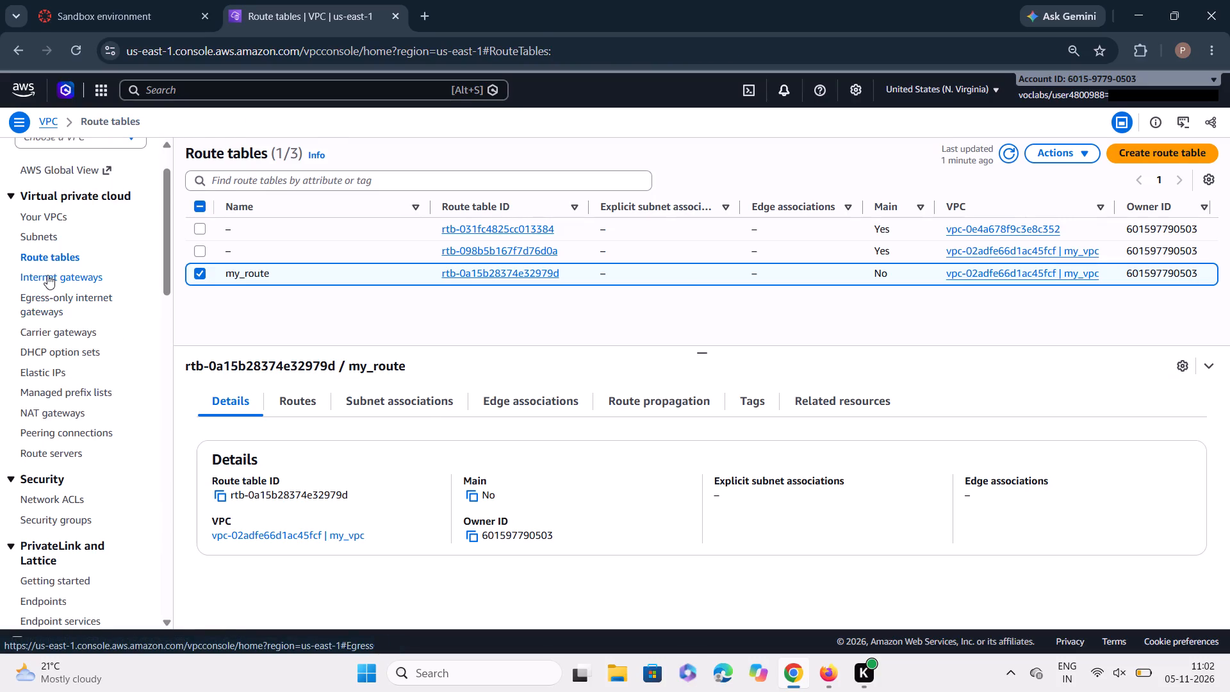
Start attaching the my_igw internet gateway to a VPC.
click(47, 275)
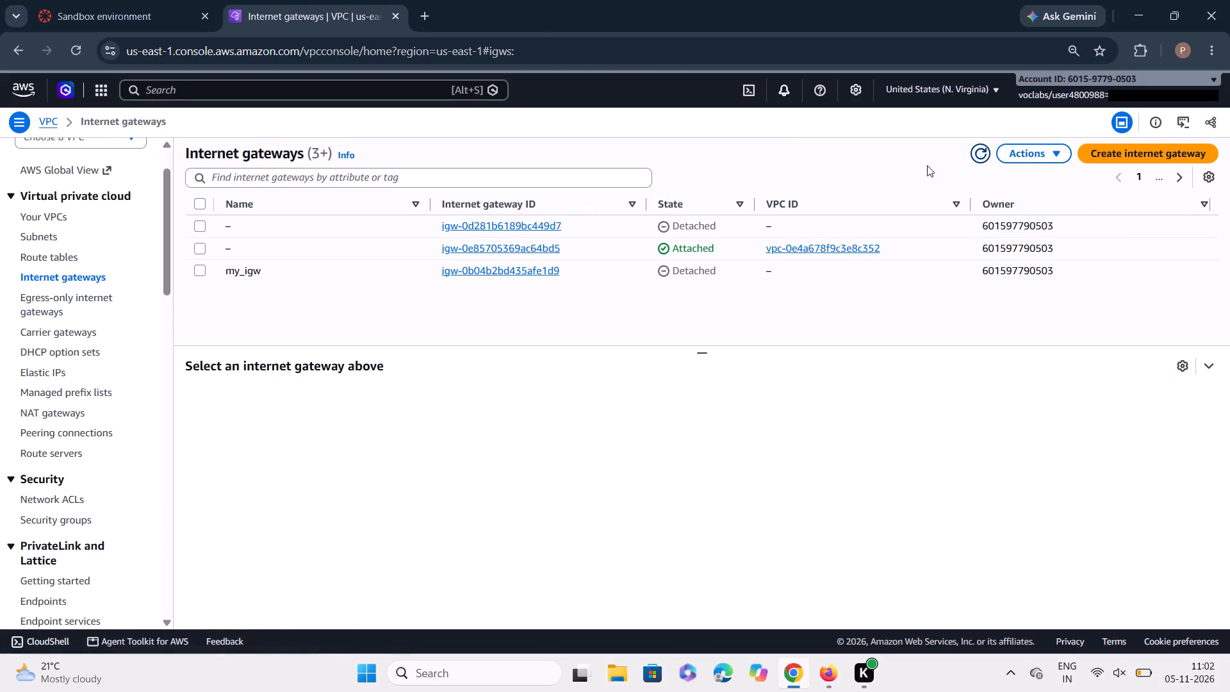
click(203, 268)
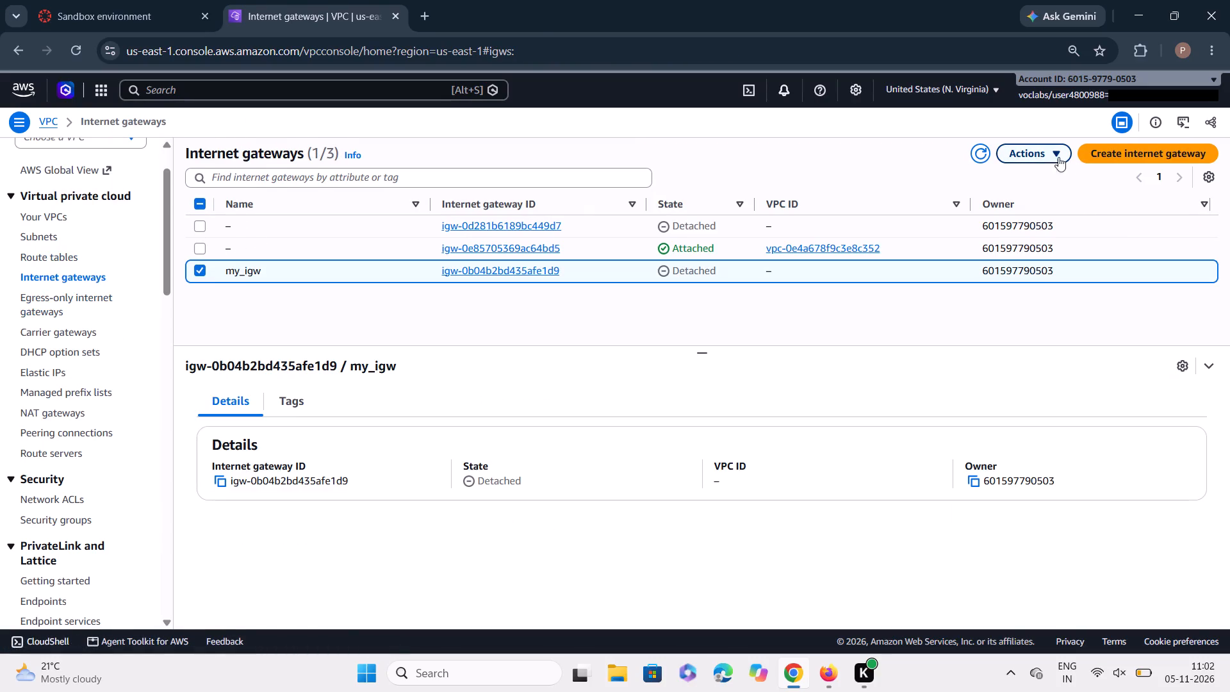
click(1047, 152)
click(1051, 192)
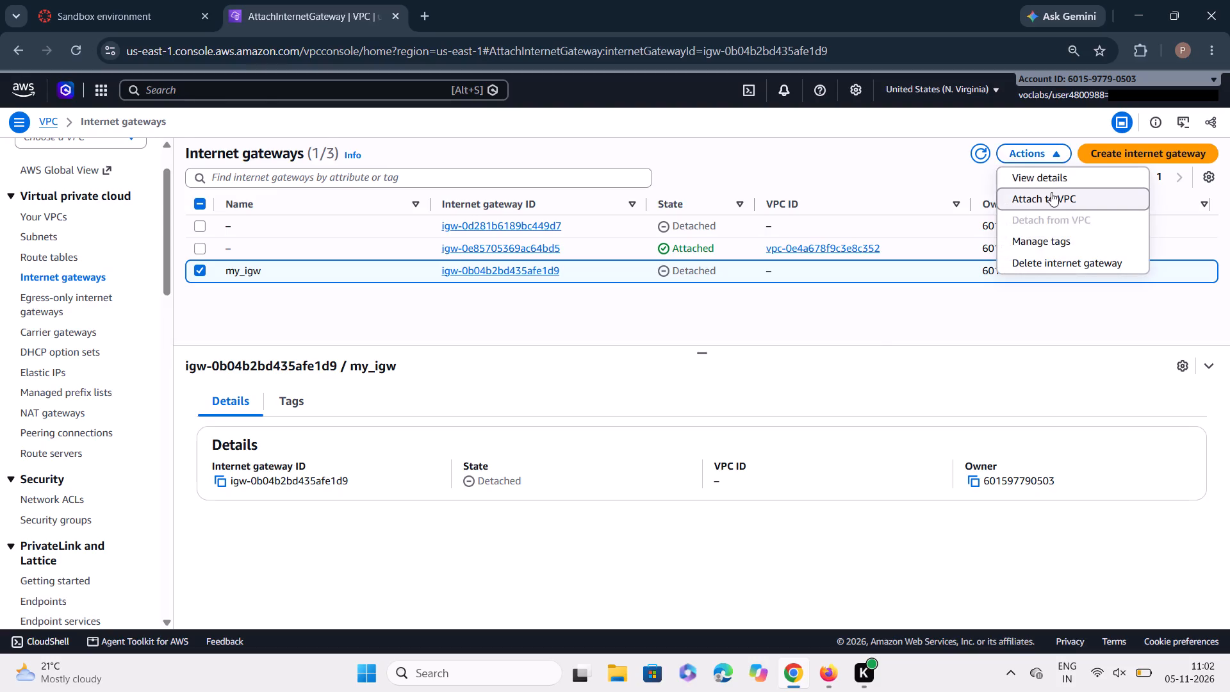
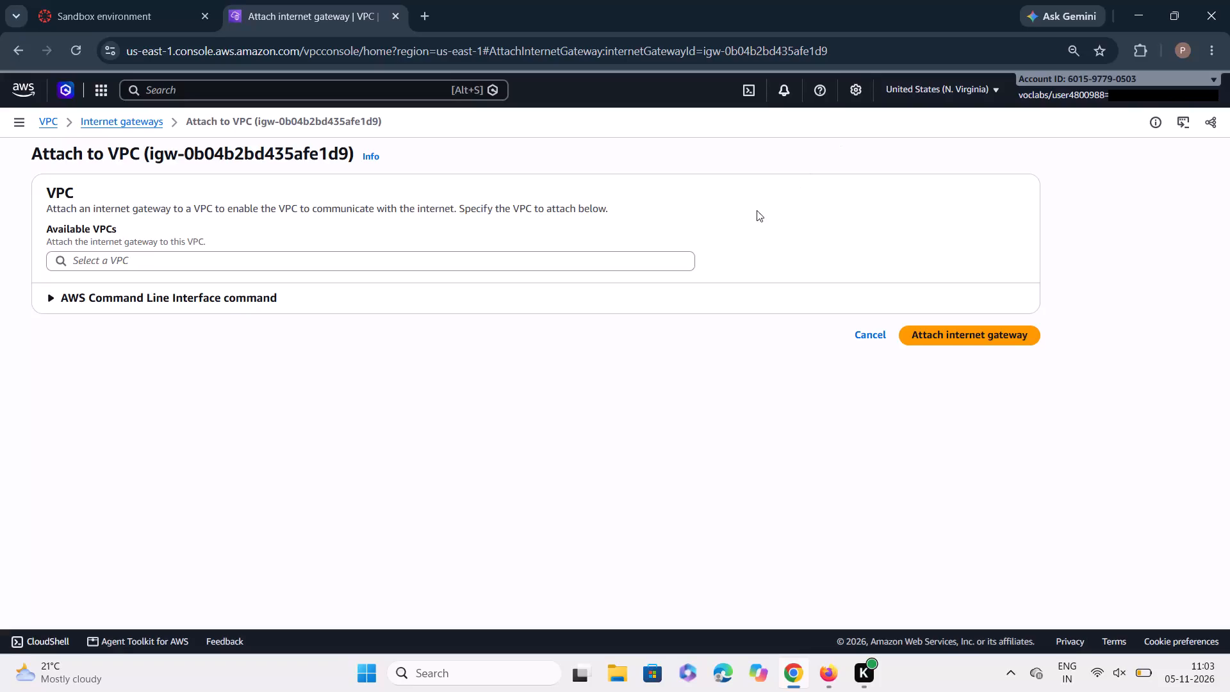
Attach the my_igw internet gateway to my_vpc (vpc-02adfe66d1ac45fcf).
click(600, 258)
click(568, 297)
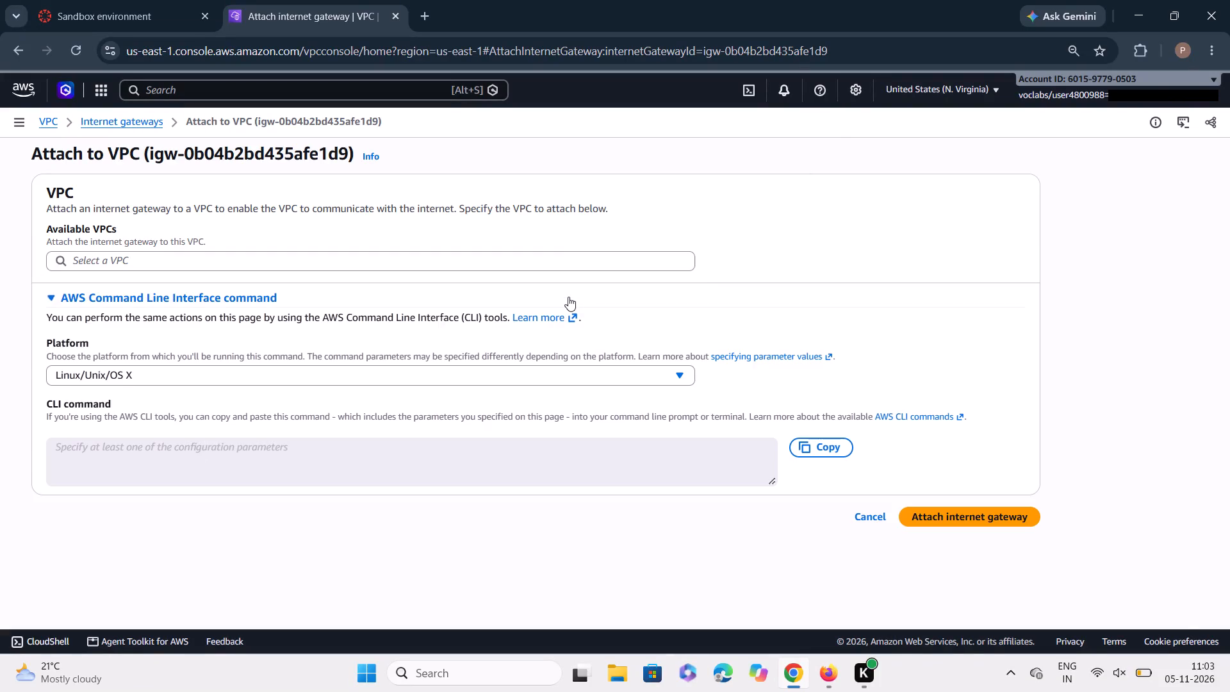
click(505, 257)
click(504, 295)
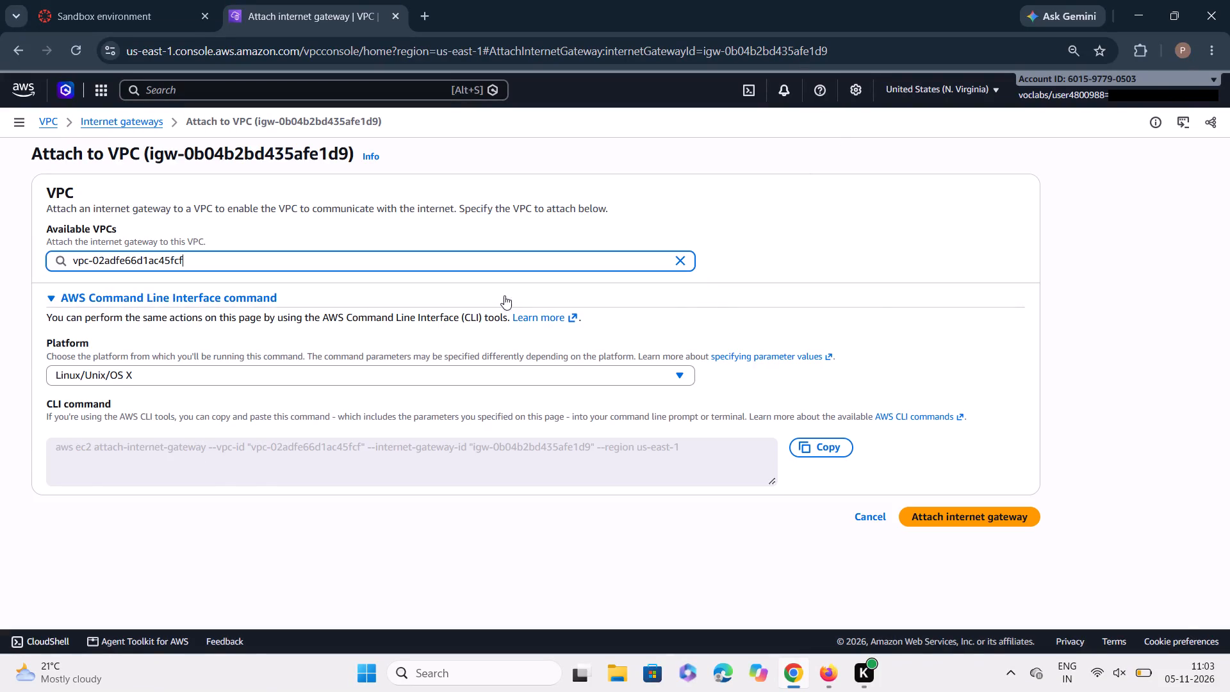
click(1024, 513)
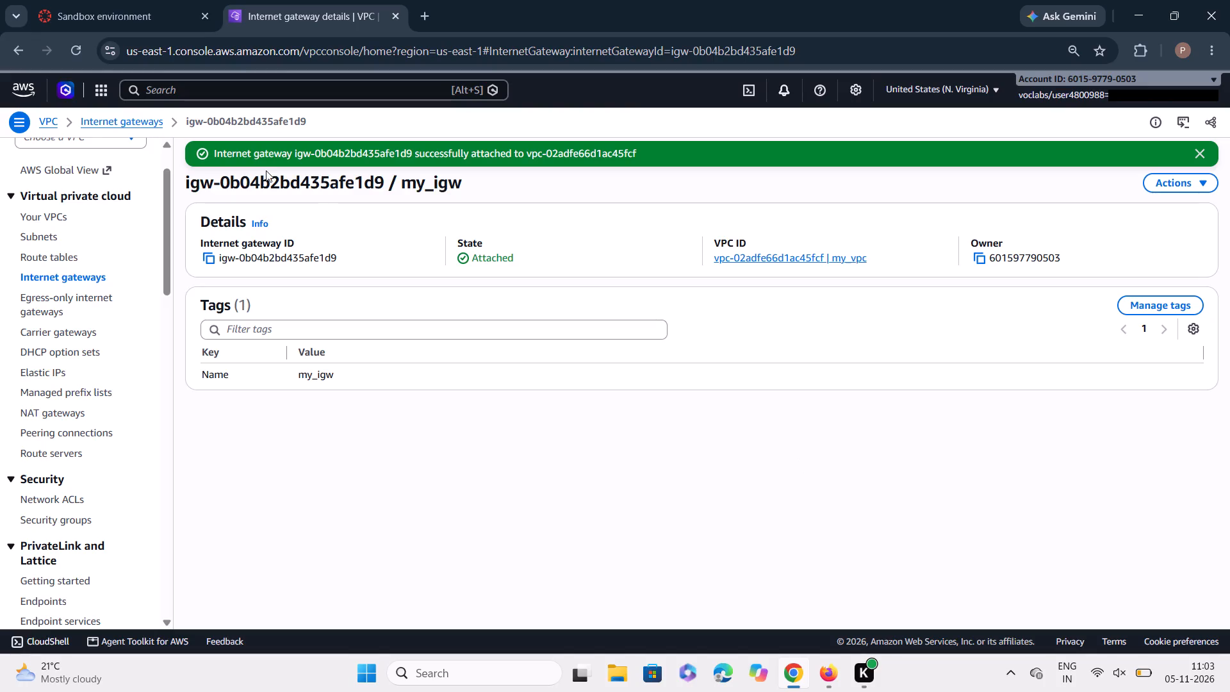
Open the routes of the my_route route table for editing.
click(58, 260)
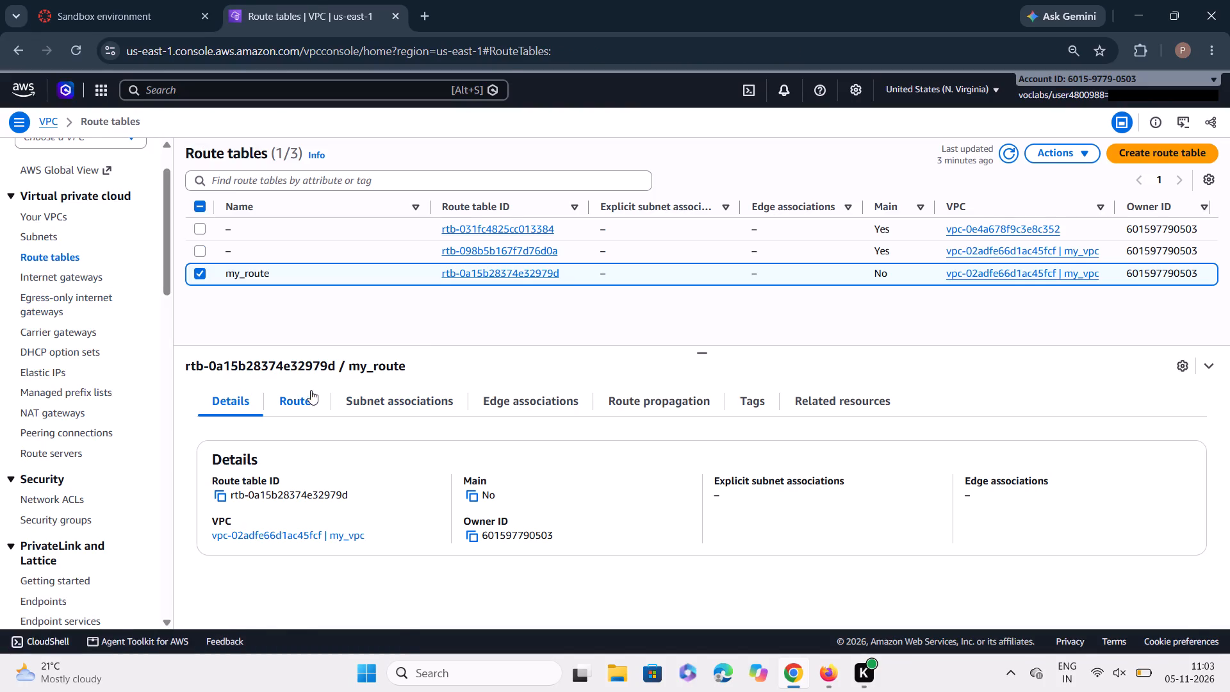
click(311, 393)
click(1171, 441)
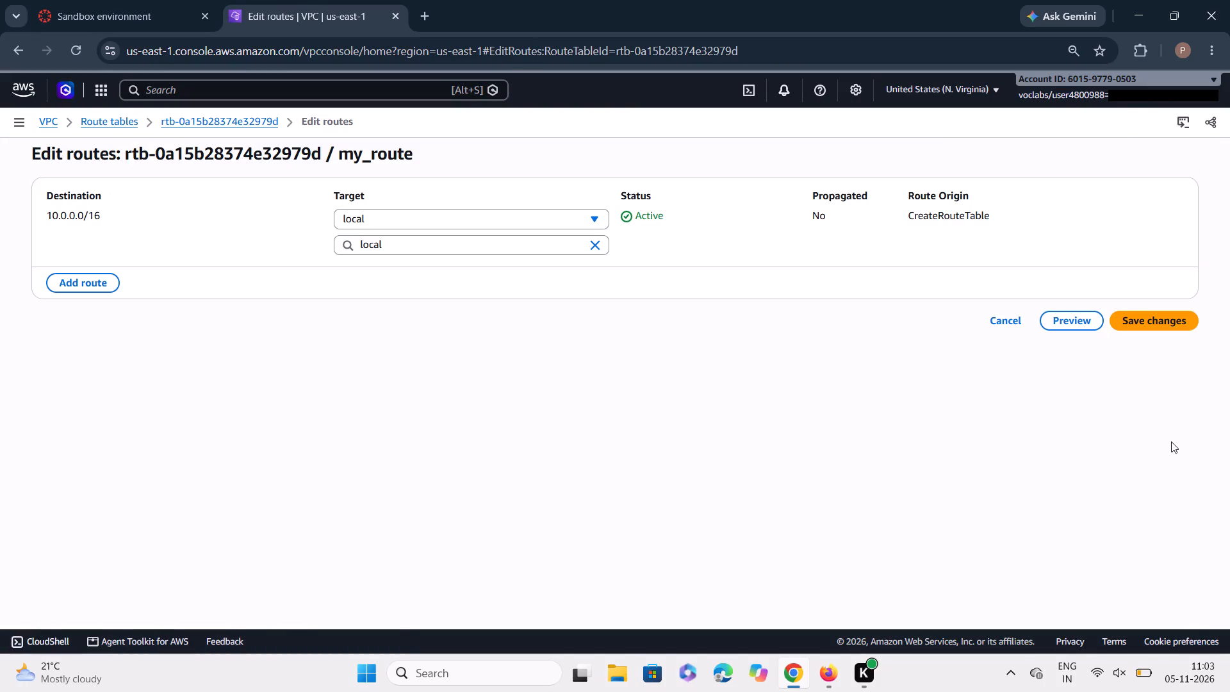
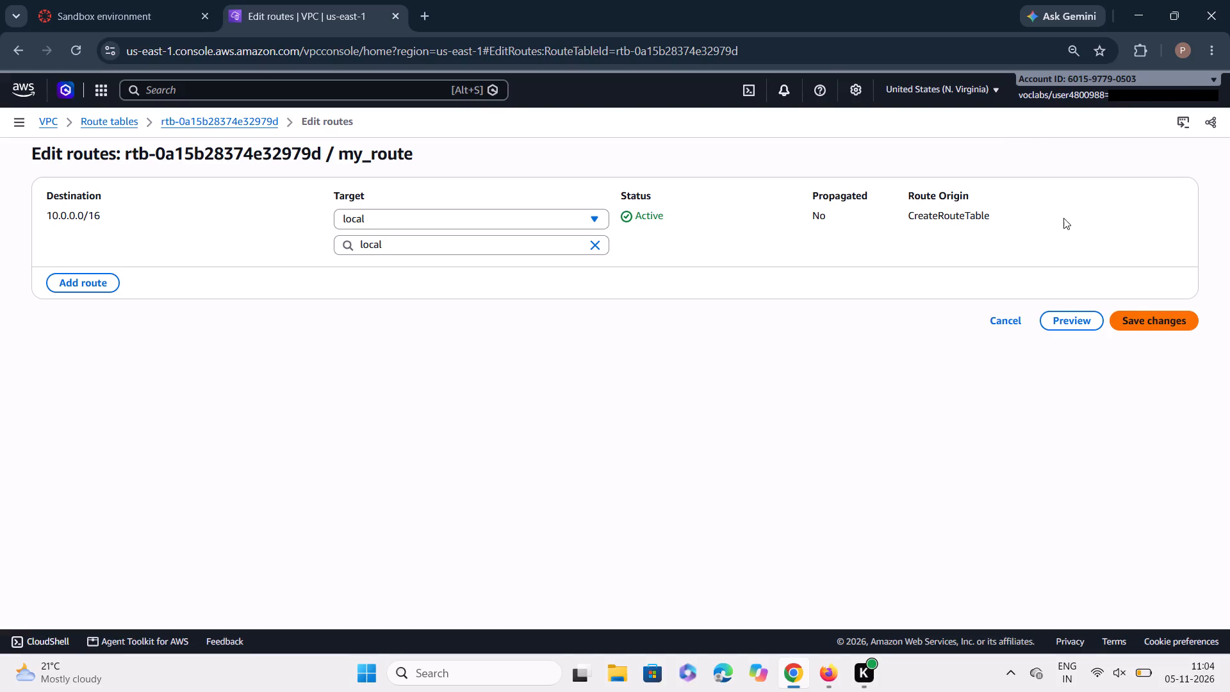
Add a route to my_route with destination 0.0.0.0/0 targeting the my_igw internet gateway, and save the routes.
click(102, 281)
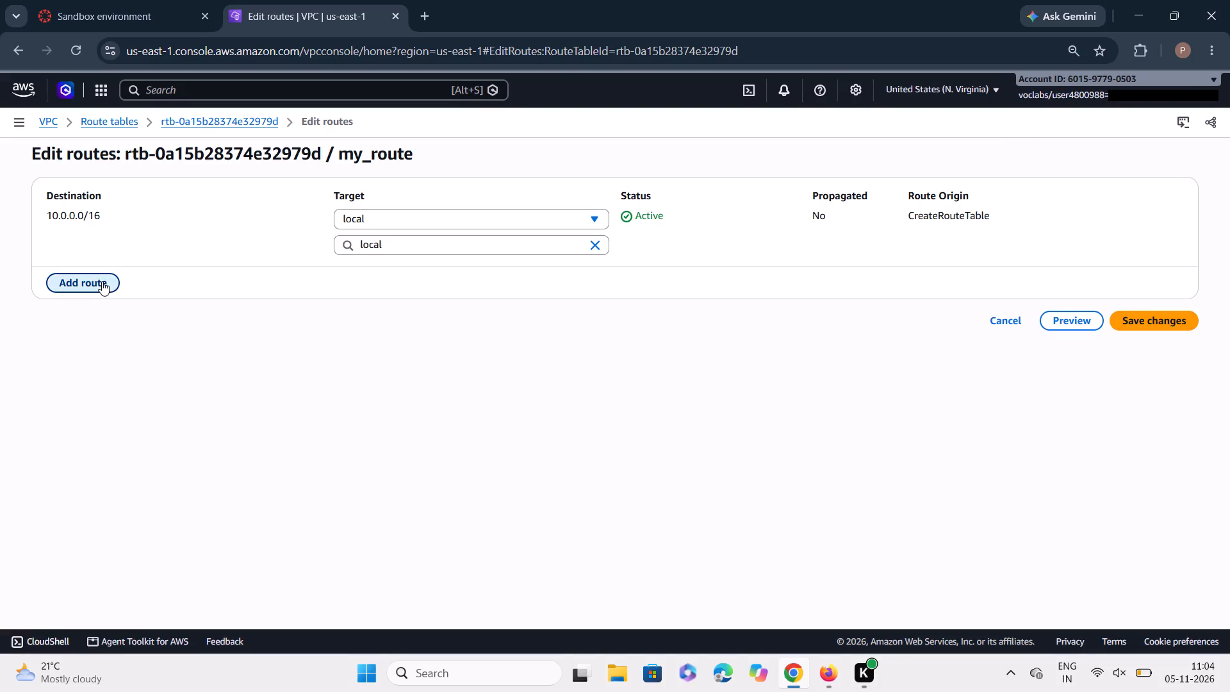
click(110, 293)
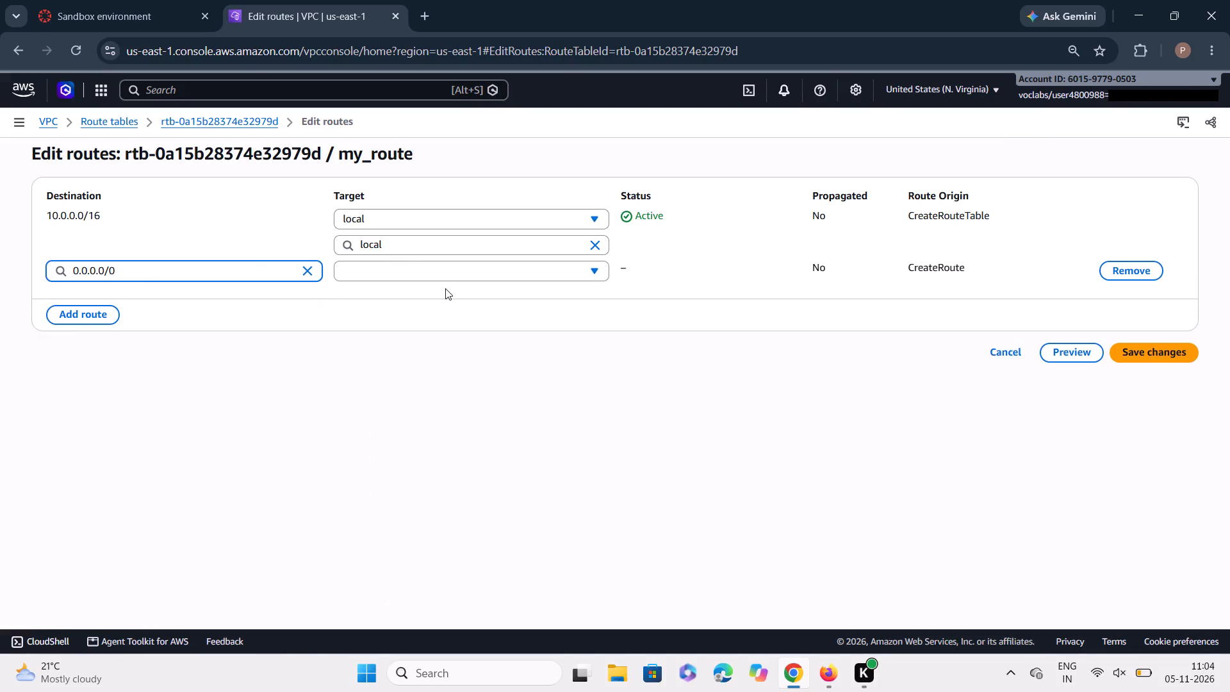
click(410, 278)
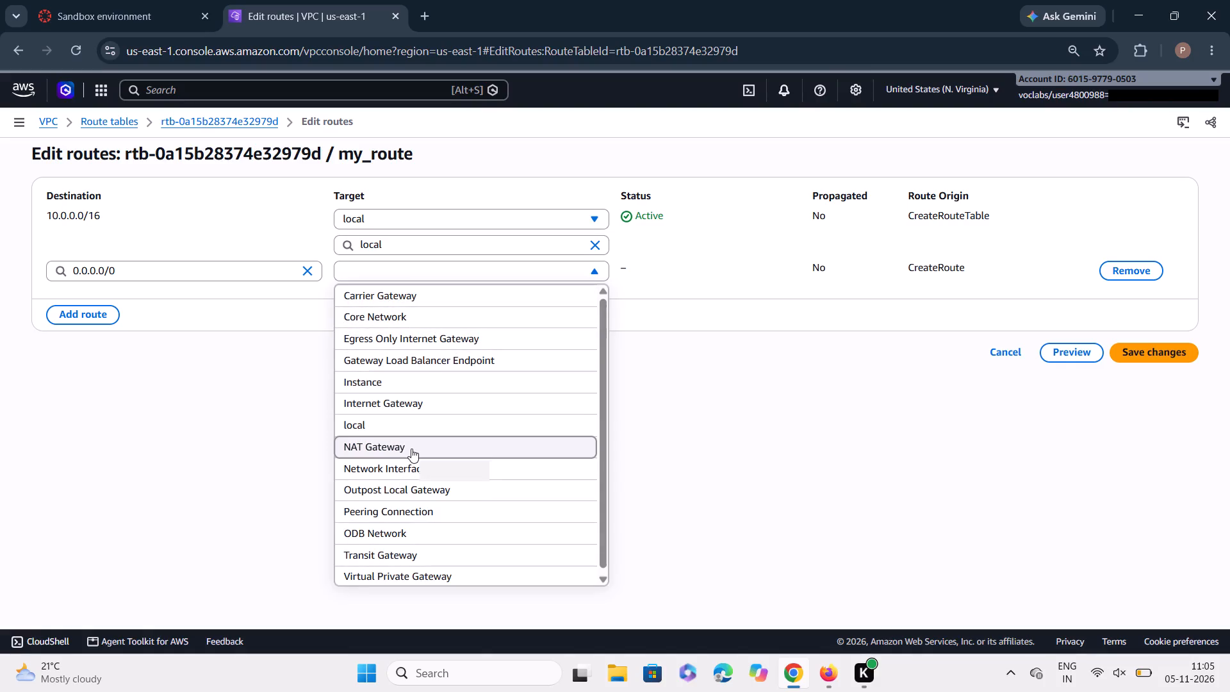
click(391, 405)
click(386, 296)
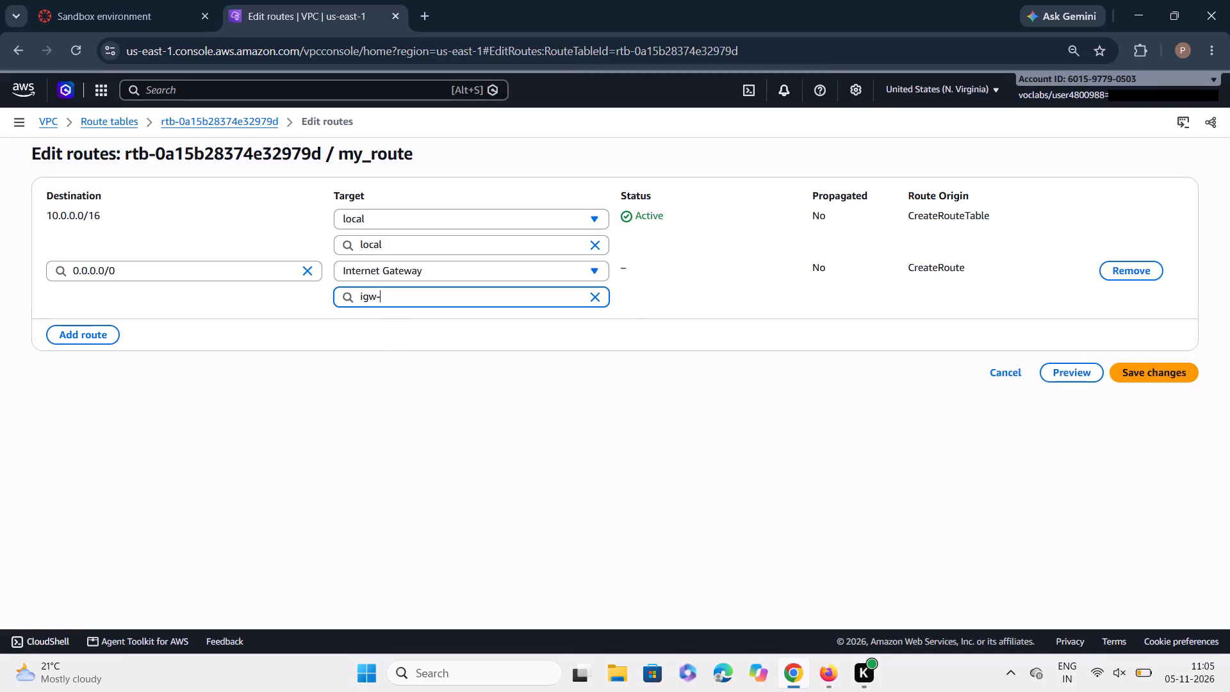
click(400, 325)
click(393, 297)
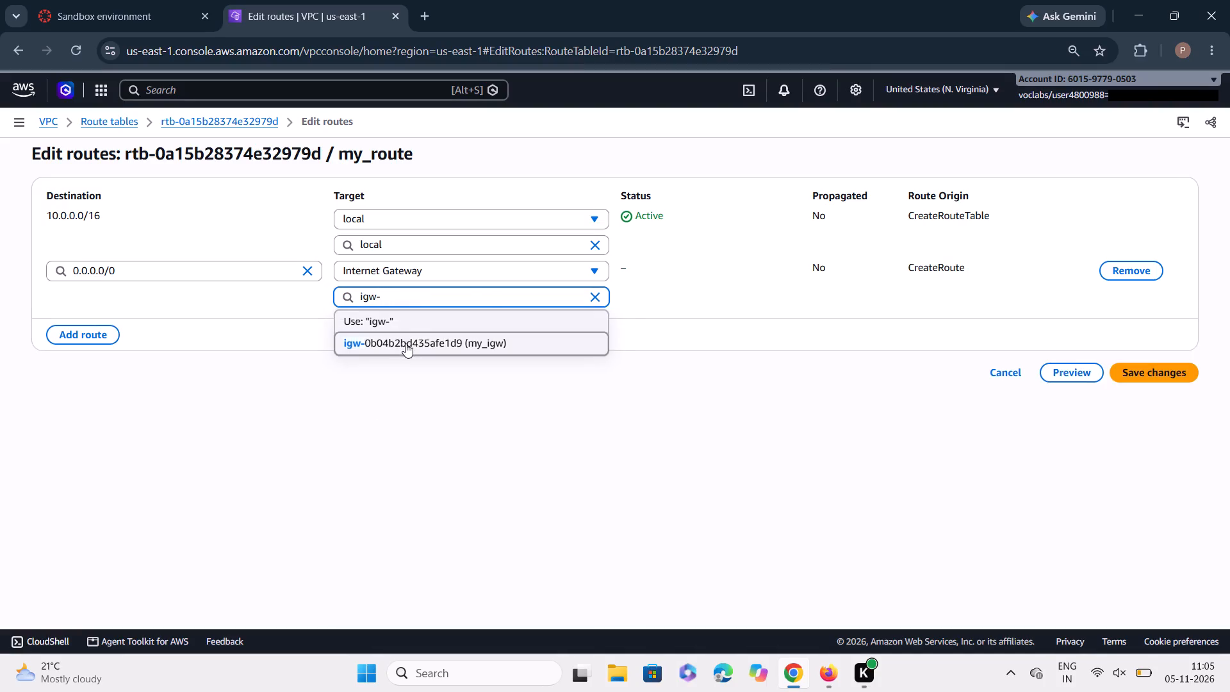
click(406, 343)
click(1151, 362)
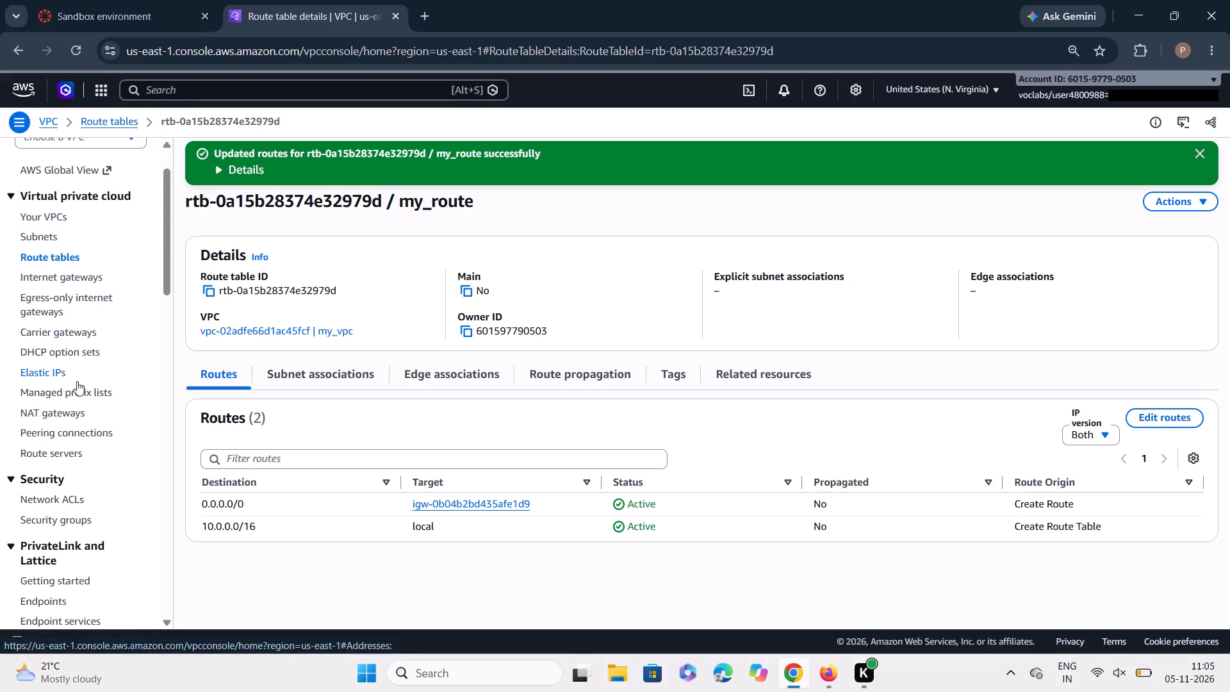
Open the list of NAT gateways in the VPC console.
click(73, 408)
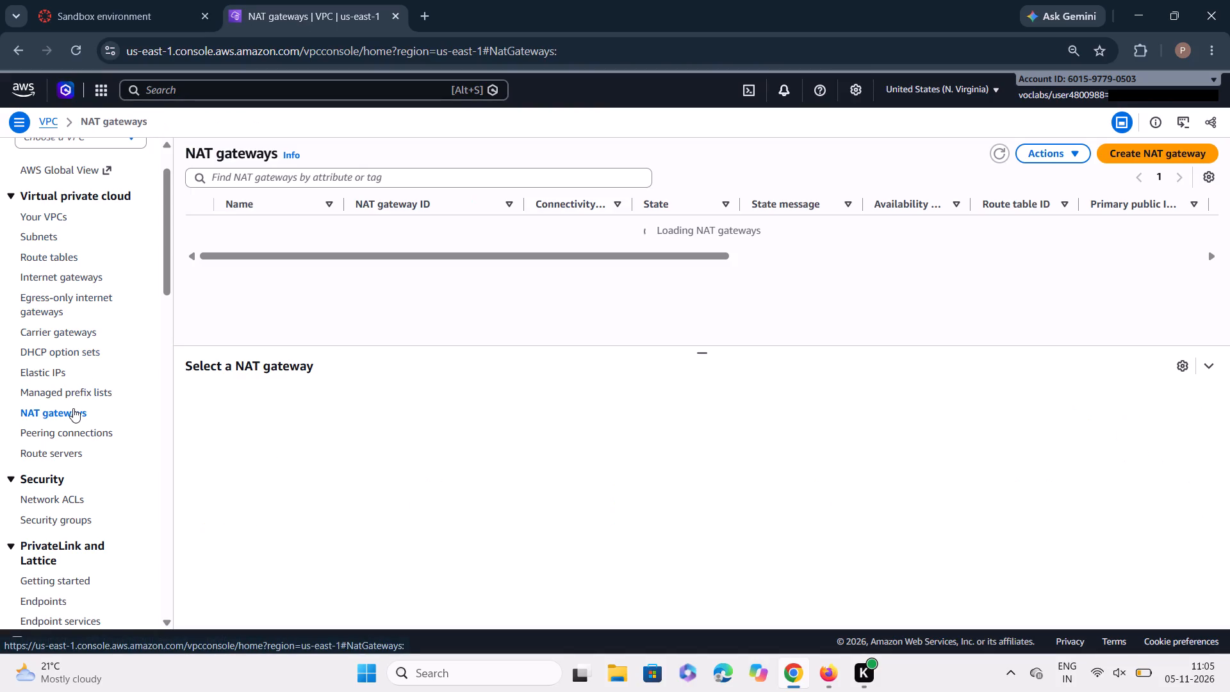
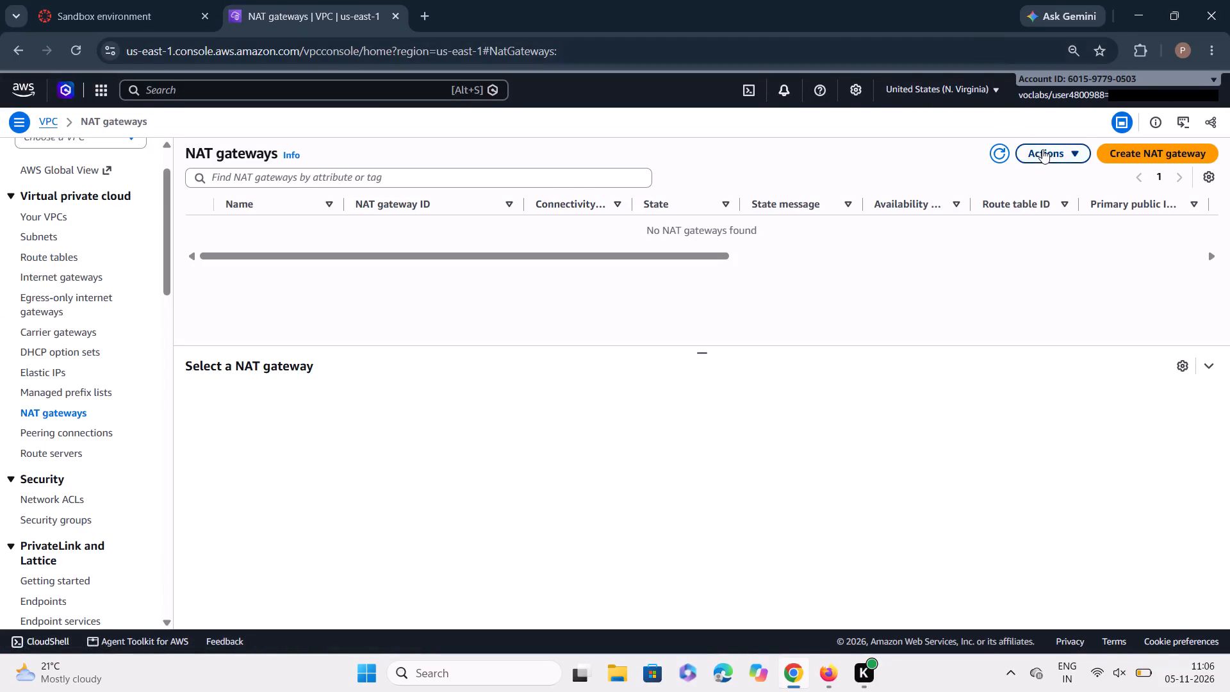
Start a new NAT gateway, name it my_nat, and select my_vpc as its VPC.
click(1129, 151)
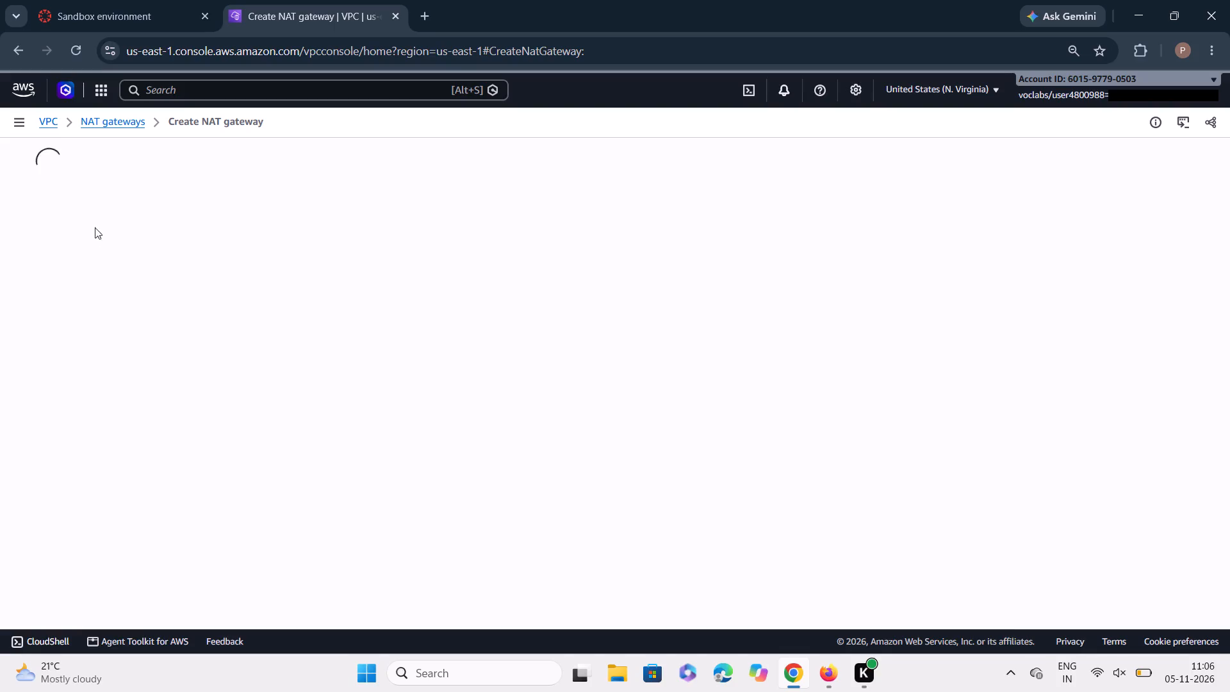
click(75, 262)
text(my_natt)
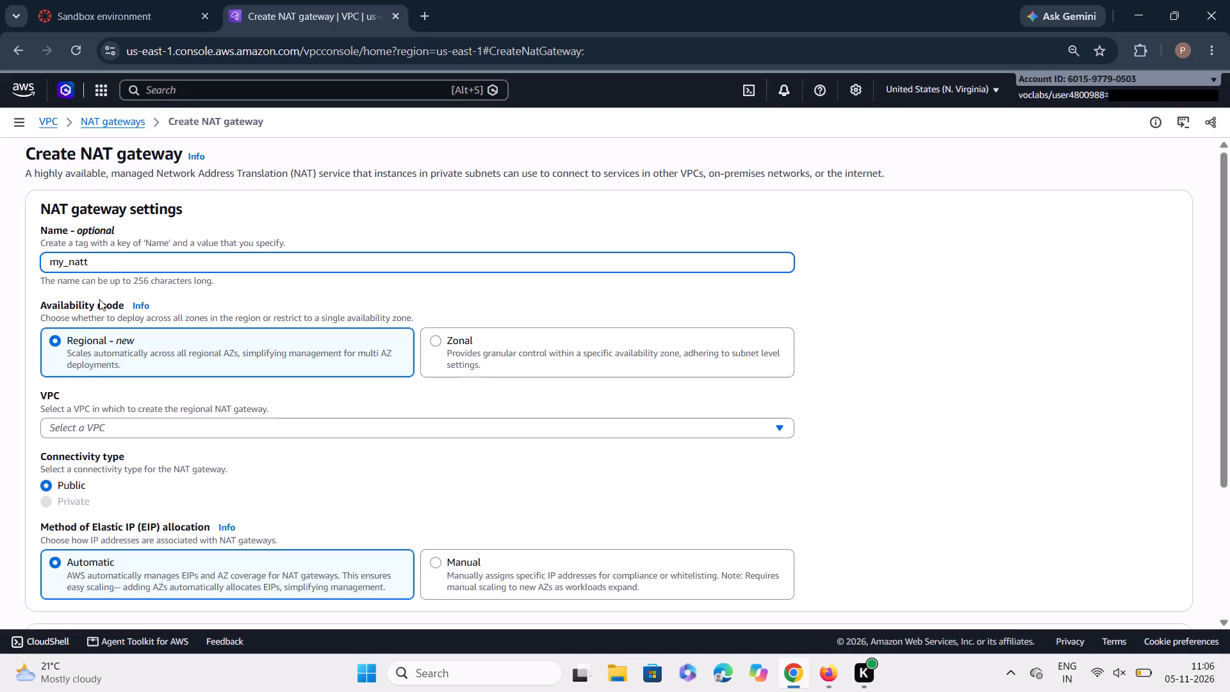
key(BackSpace)
click(132, 432)
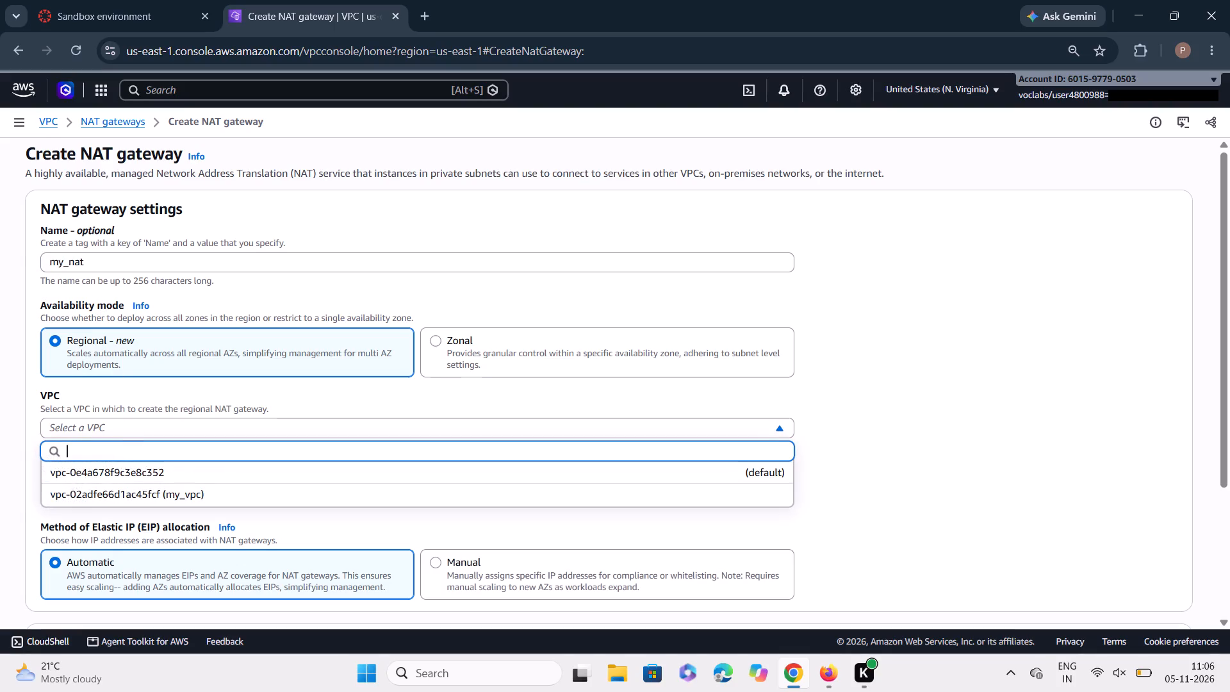
click(156, 492)
Switch the NAT gateway's availability mode to Zonal and place it in public_subnet.
click(503, 356)
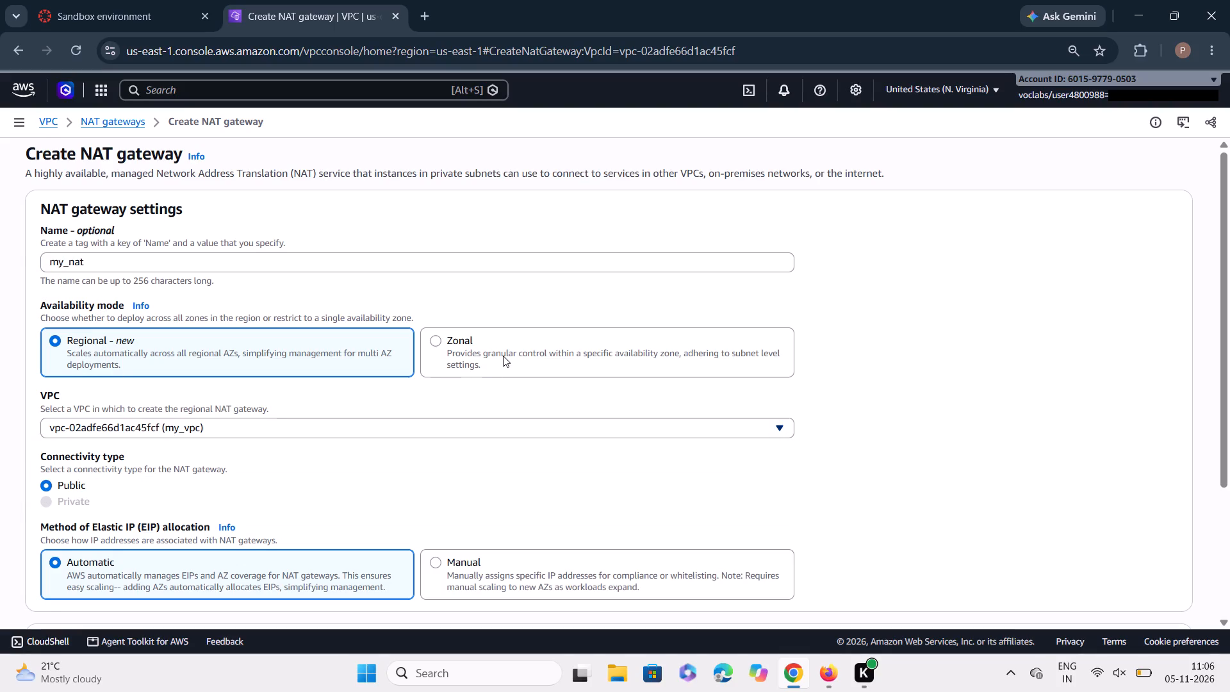
click(396, 426)
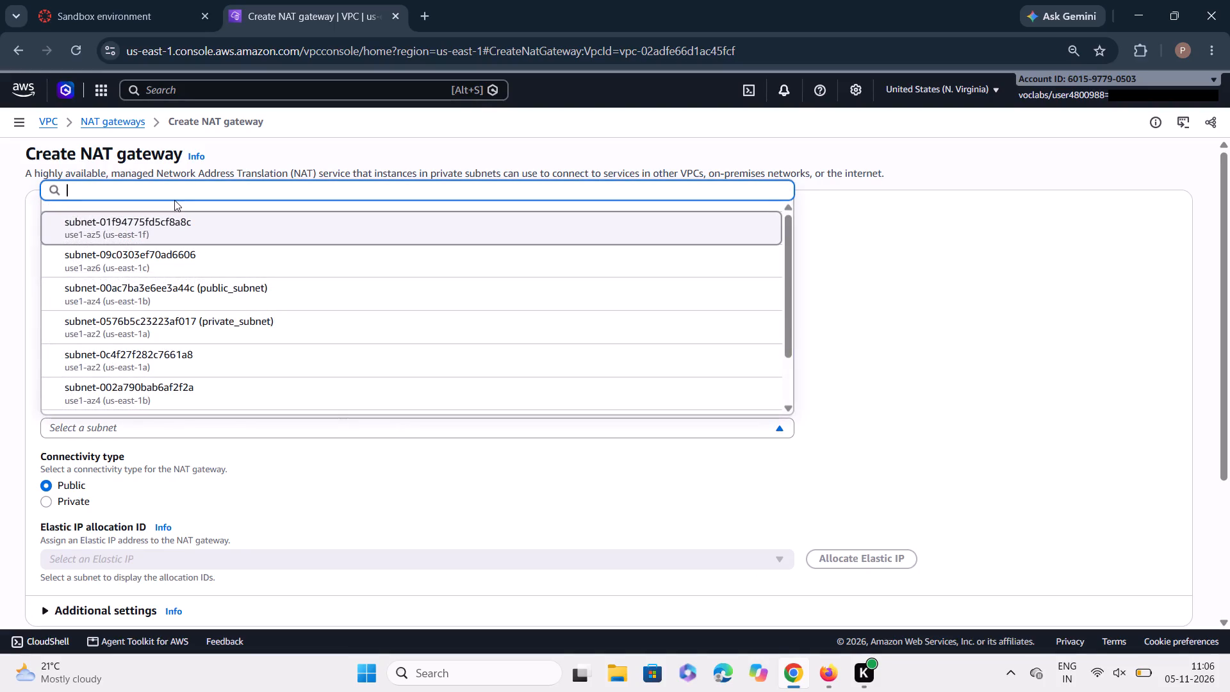
scroll(195, 228, up, 3)
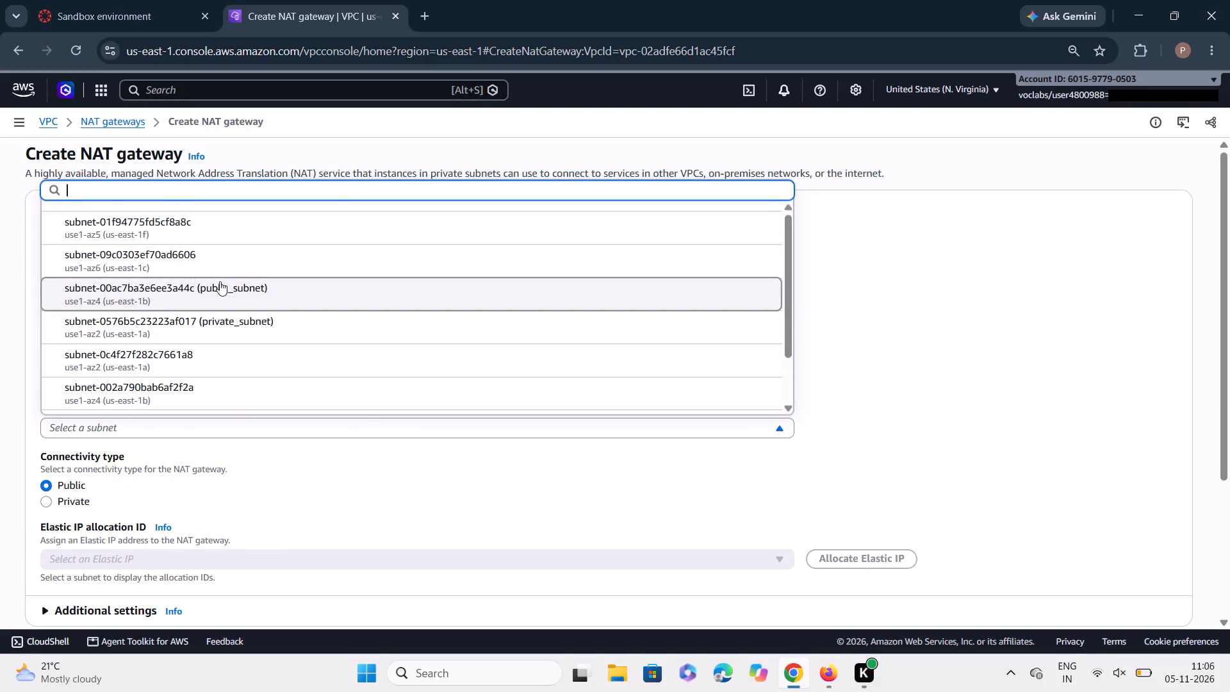
click(234, 315)
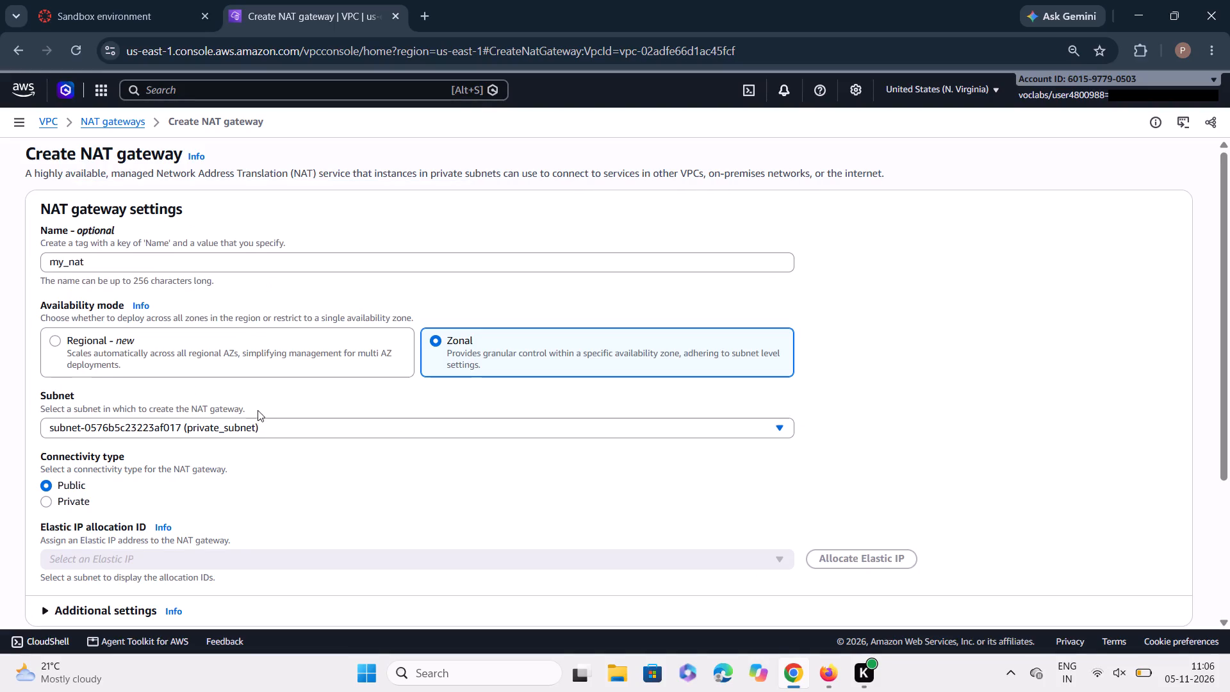
click(256, 422)
click(236, 296)
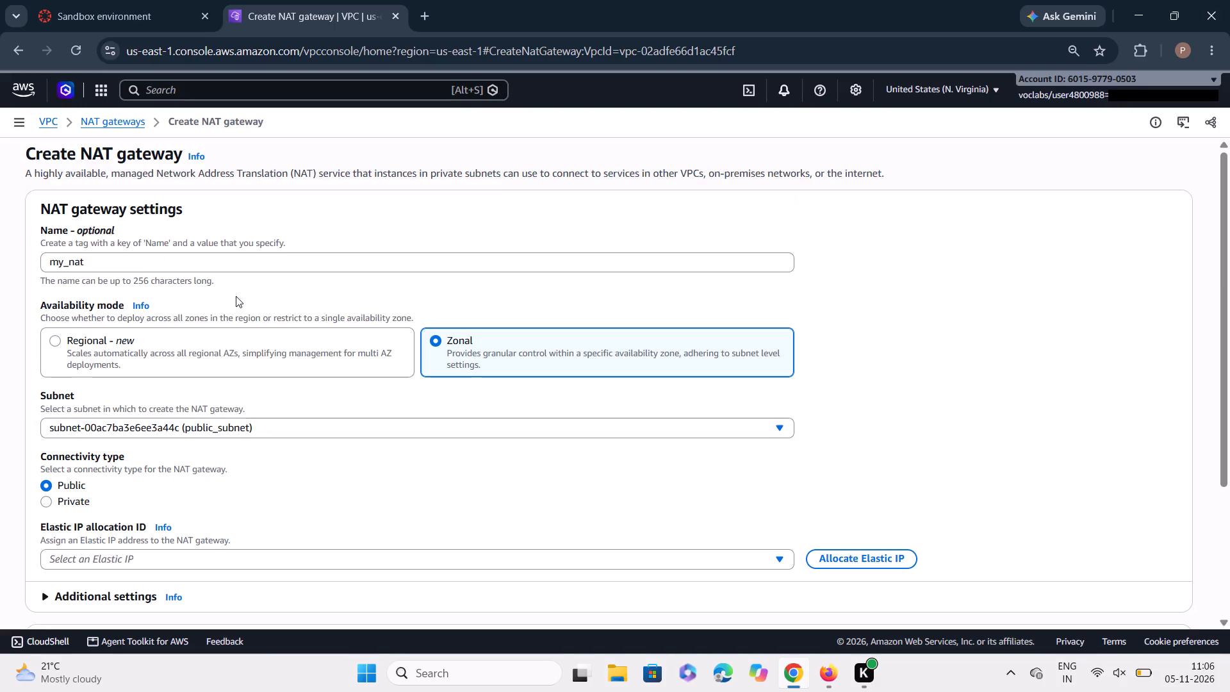
Allocate a new Elastic IP for my_nat and create the NAT gateway.
scroll(236, 384, down, 1)
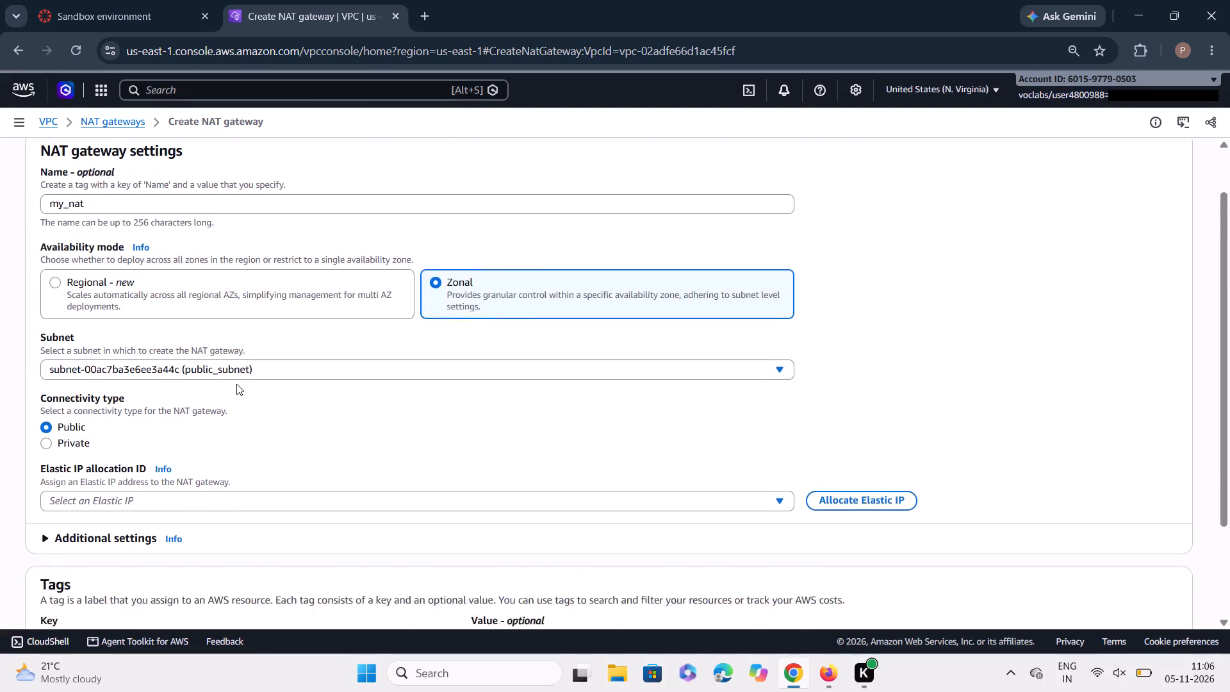
scroll(236, 384, down, 1)
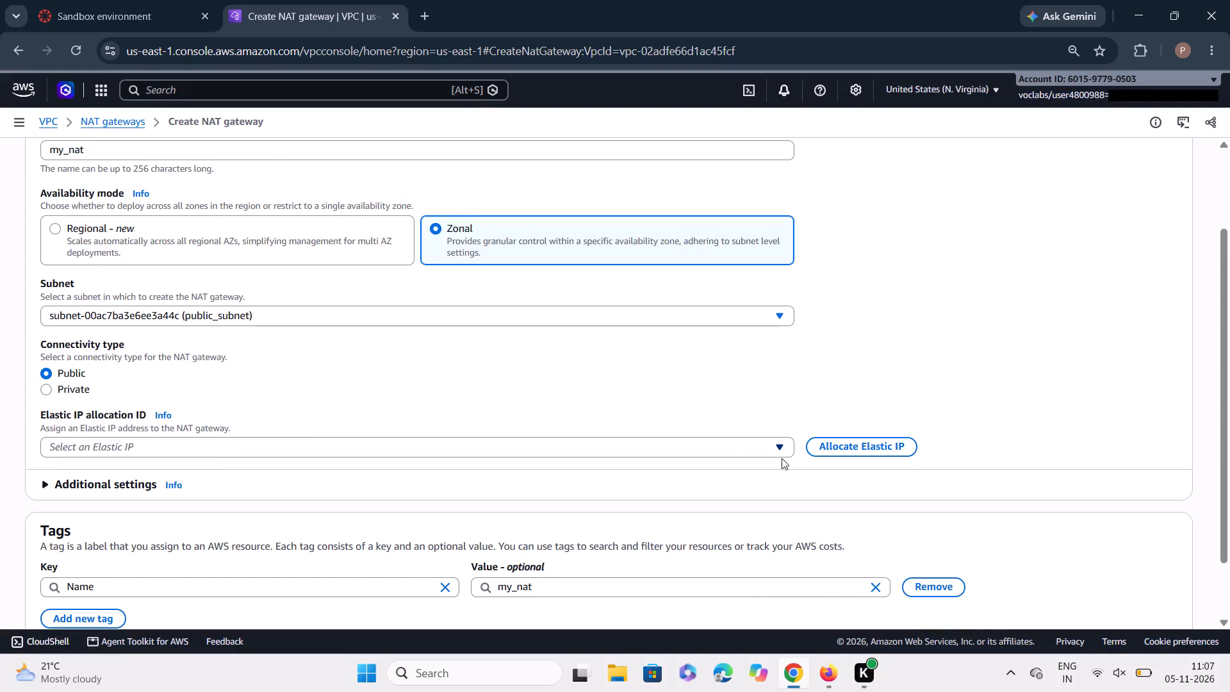
click(860, 454)
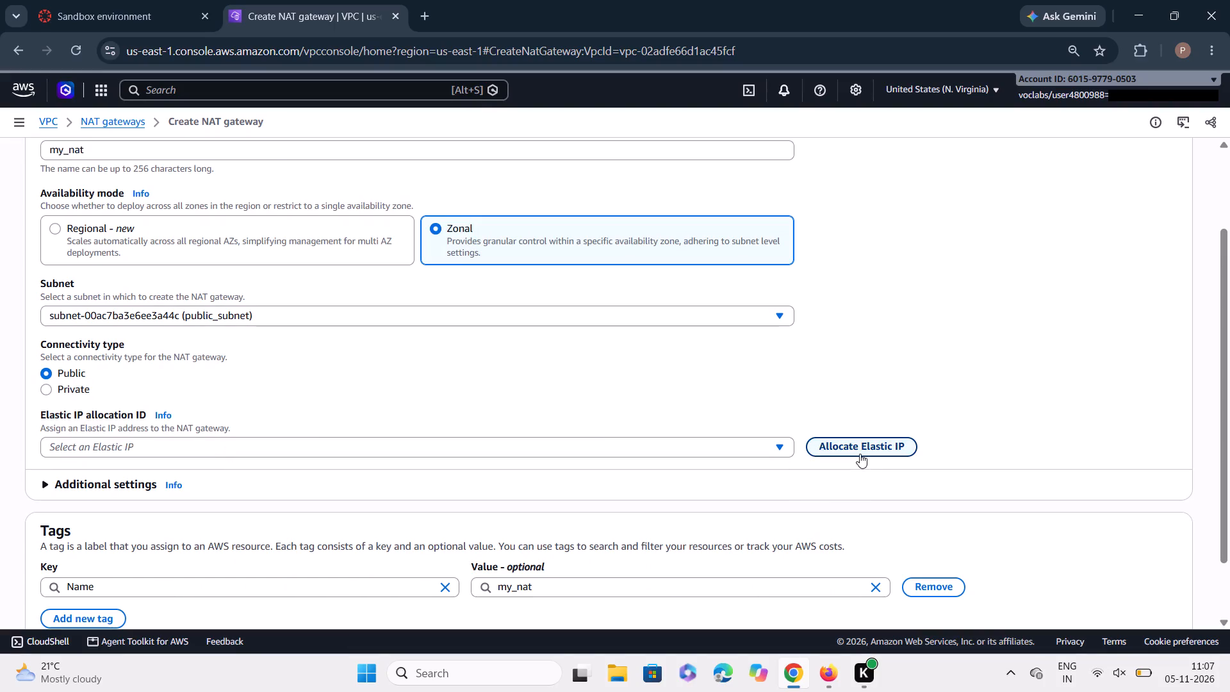
scroll(813, 493, down, 4)
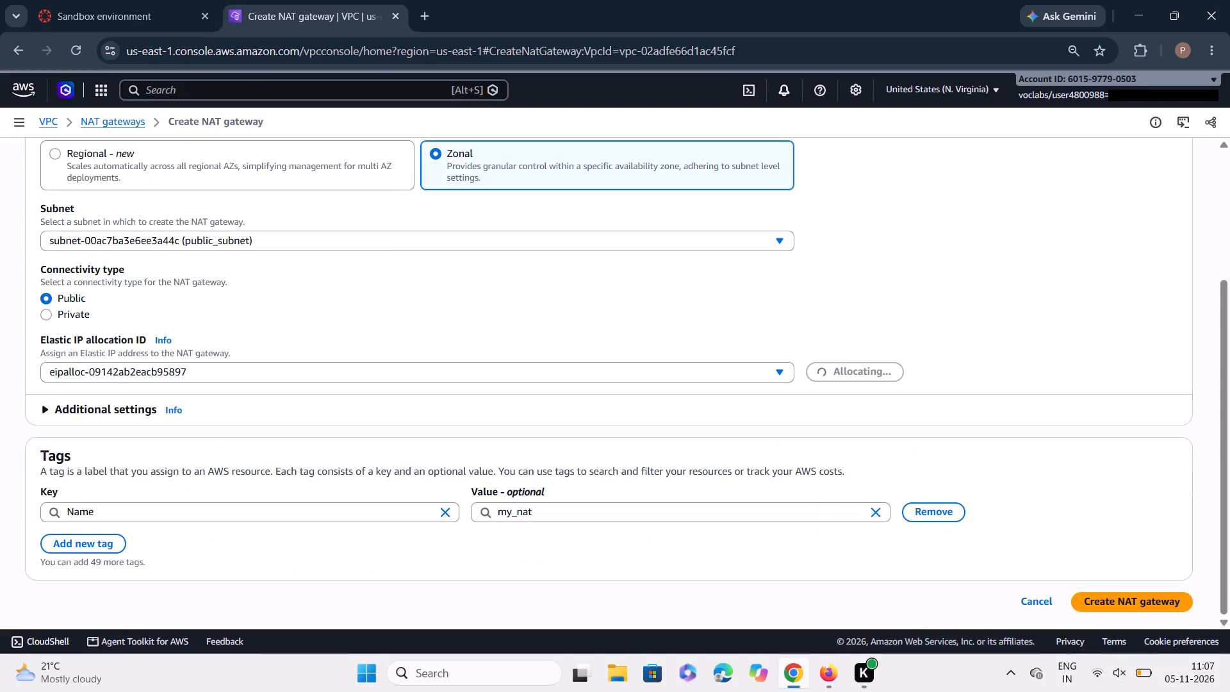
scroll(766, 468, up, 5)
scroll(766, 468, down, 4)
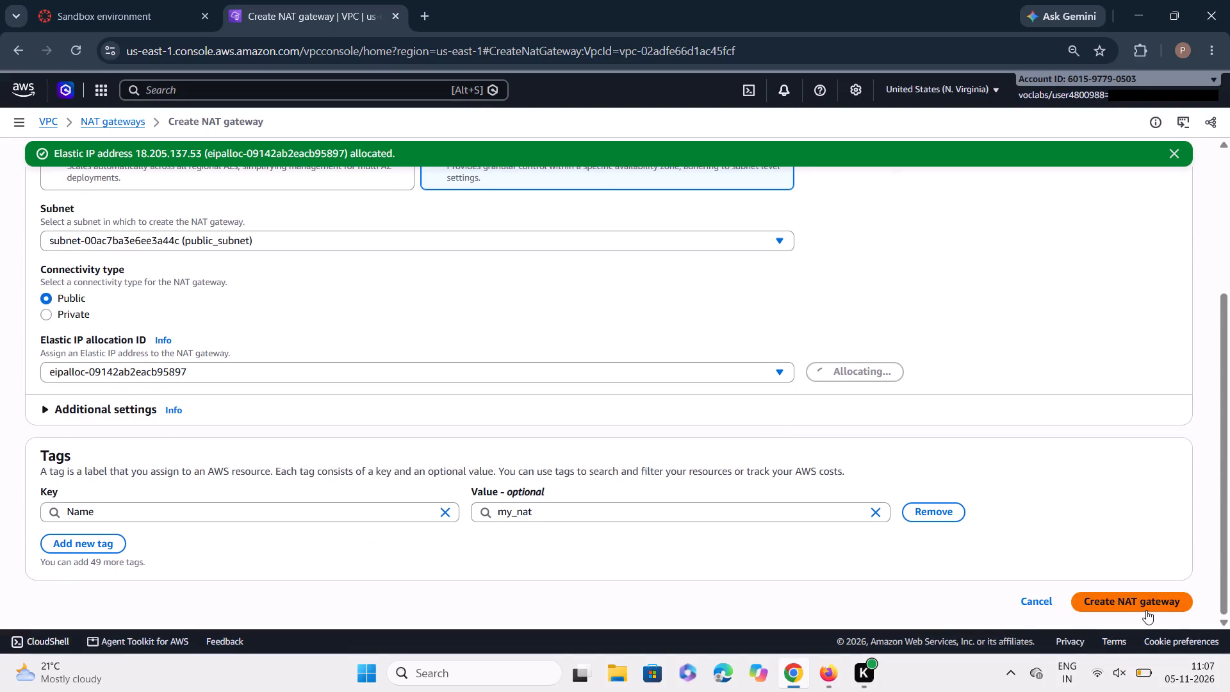
click(1146, 610)
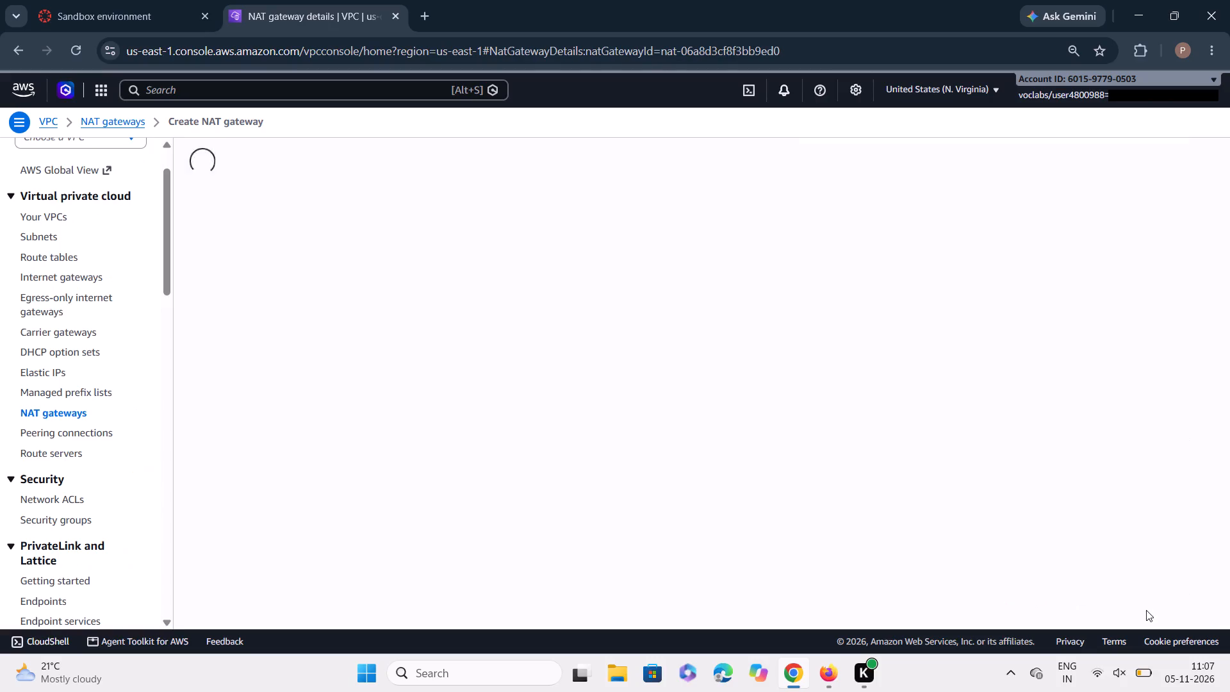
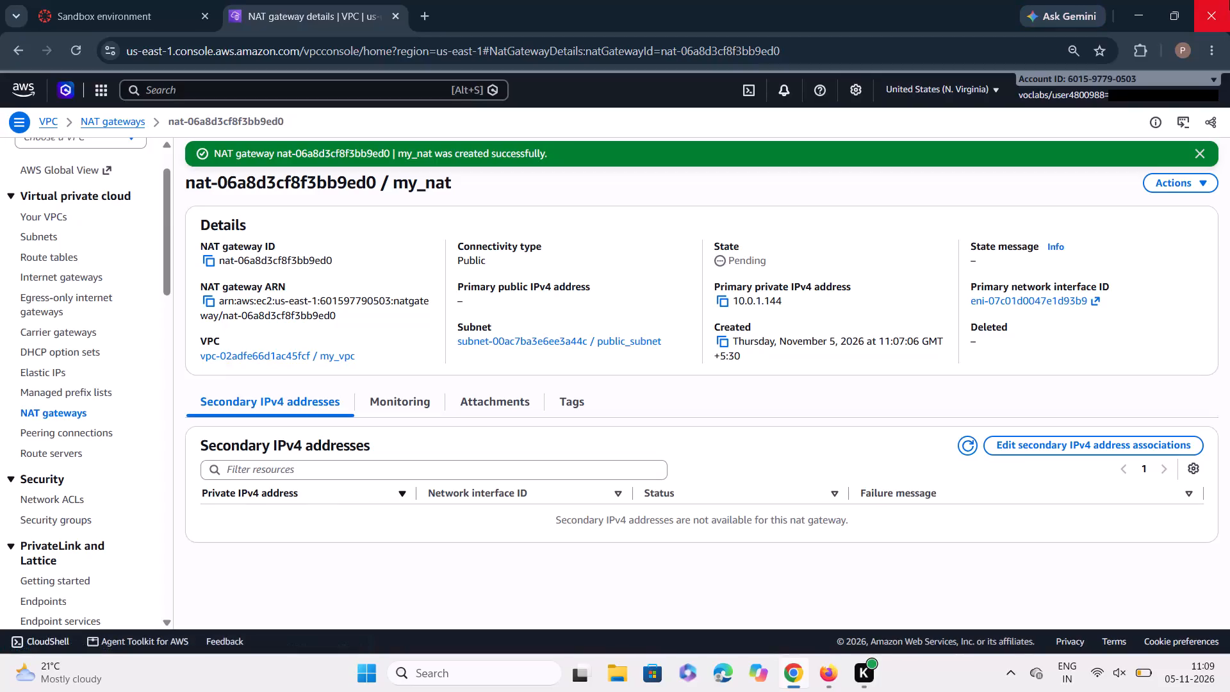
Close the browser window holding the sandbox environment and the NAT gateway details.
click(1229, 0)
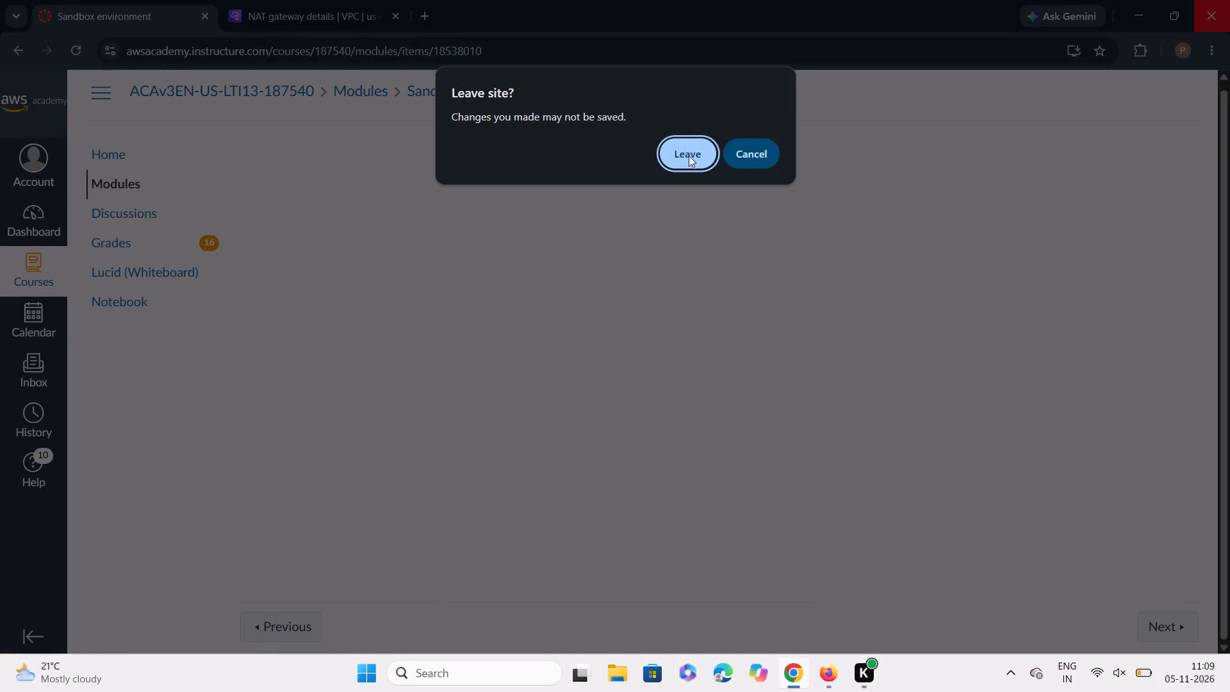